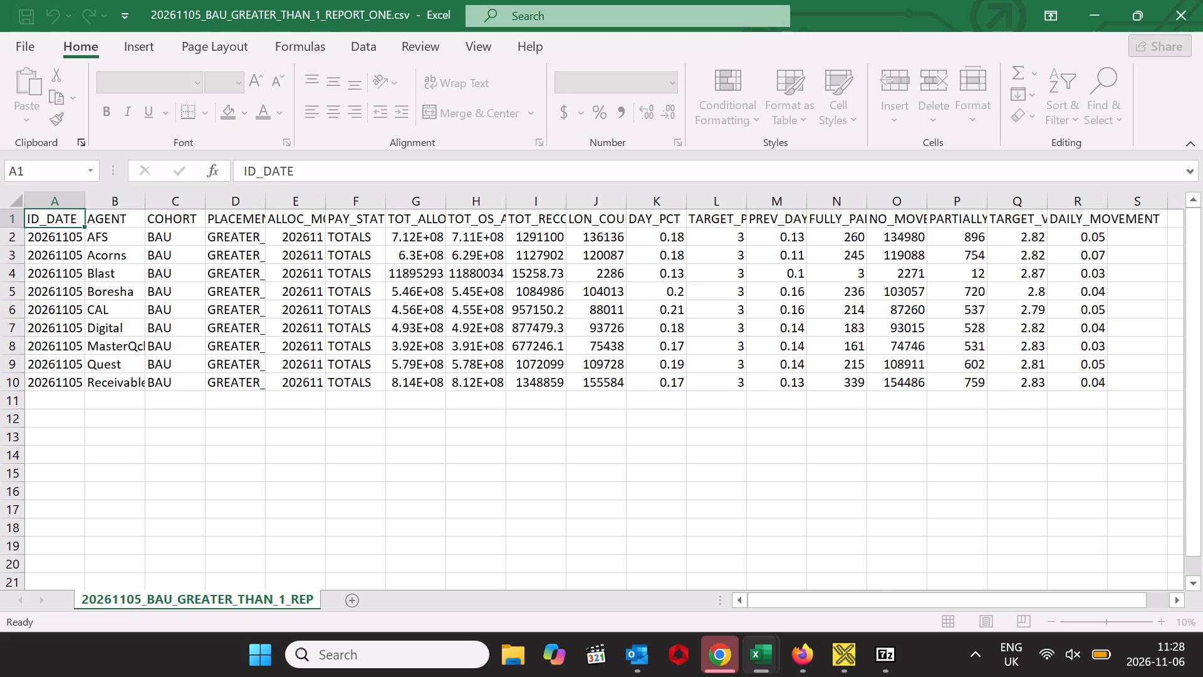
# Delete the entire ID_DATE column from the BAU greater-than-1 report sheet.
pyautogui.click(37, 197)
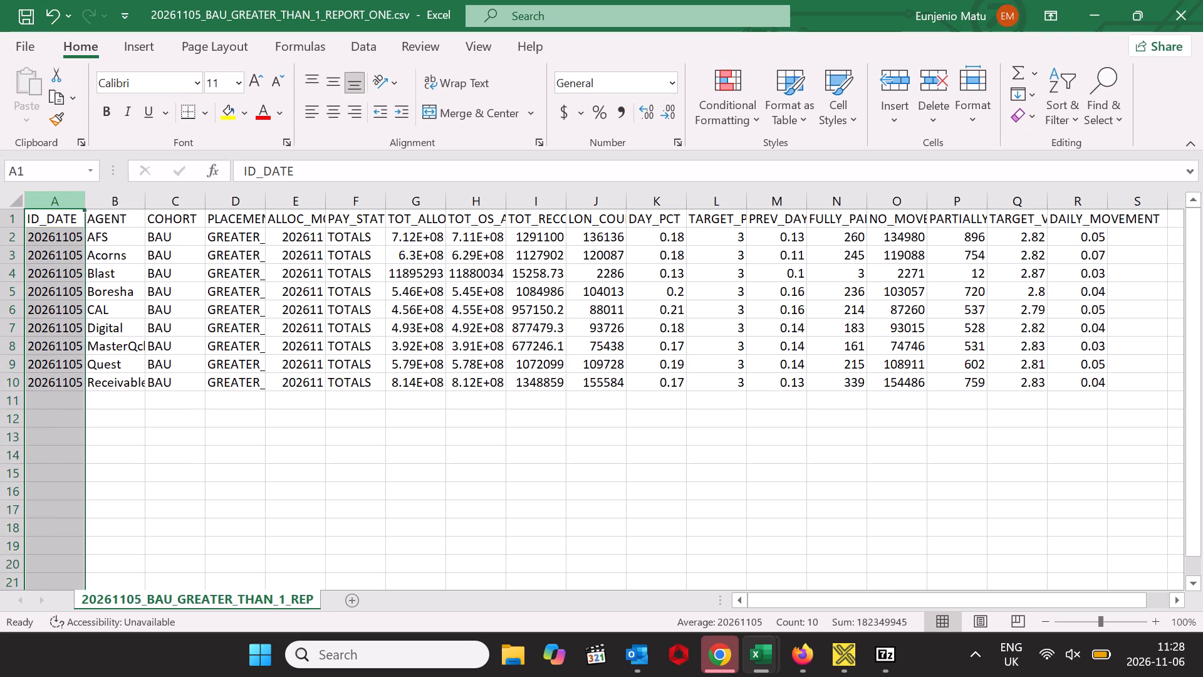
pyautogui.rightClick(47, 246)
pyautogui.click(118, 441)
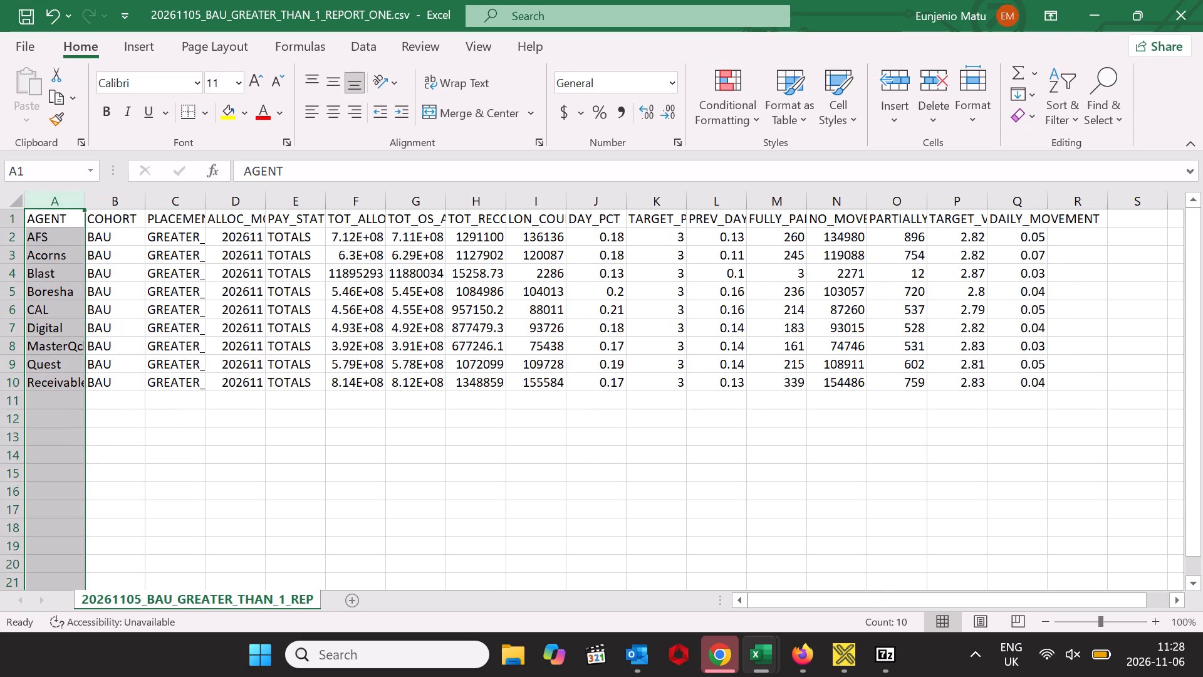
# Delete the ALLOC_MONTH column and the adjacent PAY_STAT column from the GREATER_THAN_1 report.
pyautogui.moveTo(237, 204); pyautogui.dragTo(297, 219)
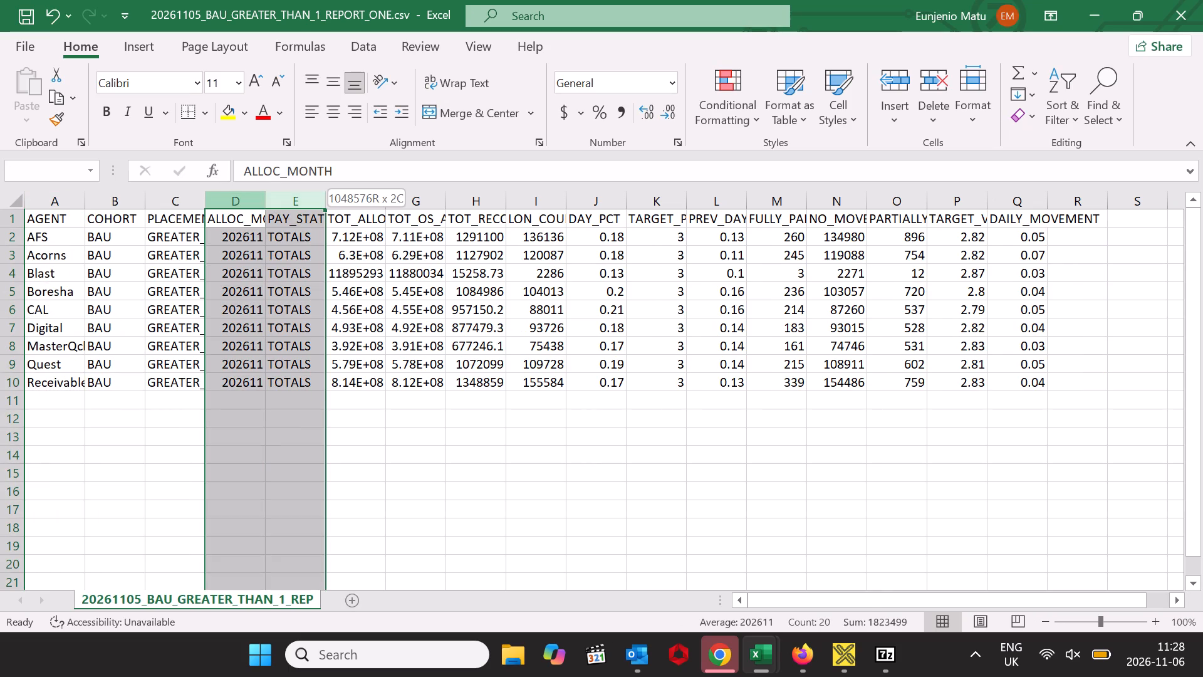
pyautogui.moveTo(297, 219); pyautogui.dragTo(297, 220)
pyautogui.rightClick(269, 251)
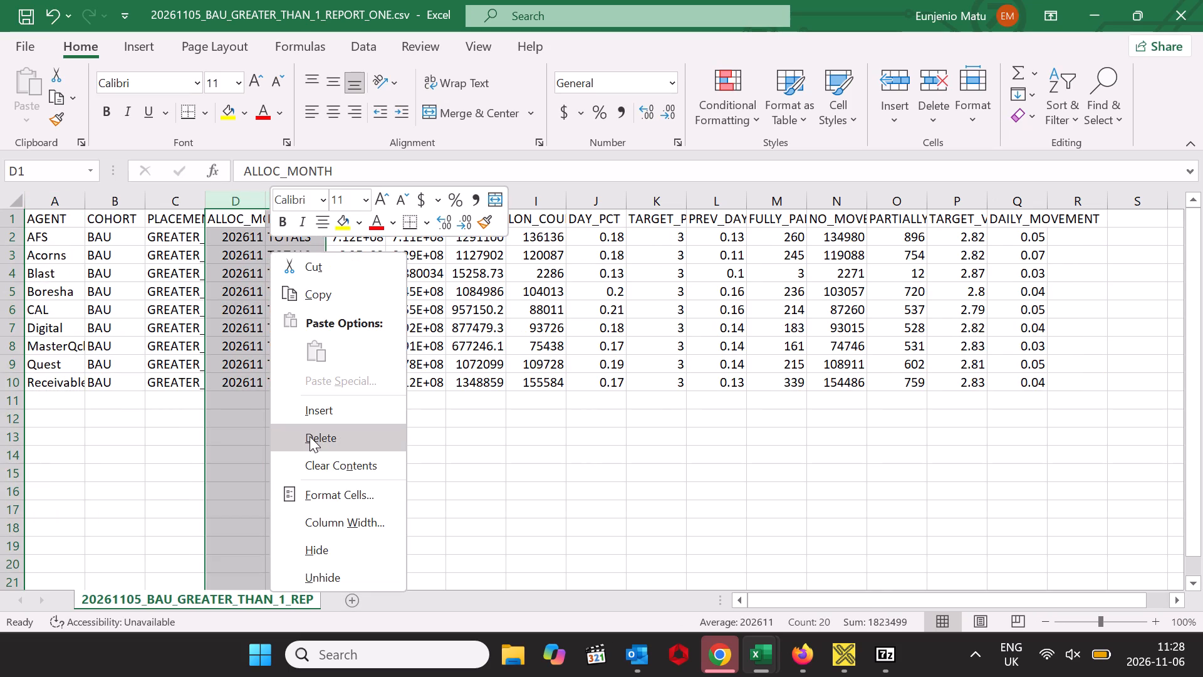
pyautogui.click(310, 436)
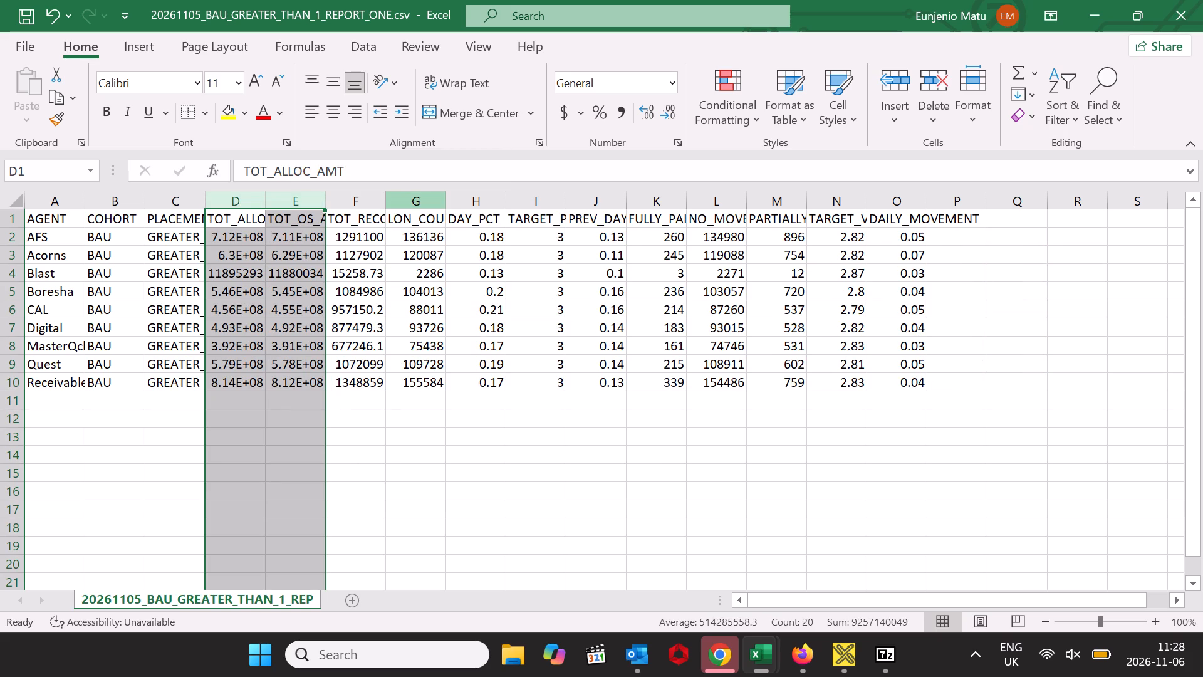
# Delete every column after TOT_RECOVERY, from LON_COUNT through DAILY_MOVEMENT.
pyautogui.moveTo(414, 202); pyautogui.dragTo(1202, 335)
pyautogui.moveTo(974, 357); pyautogui.dragTo(947, 351, button='right')
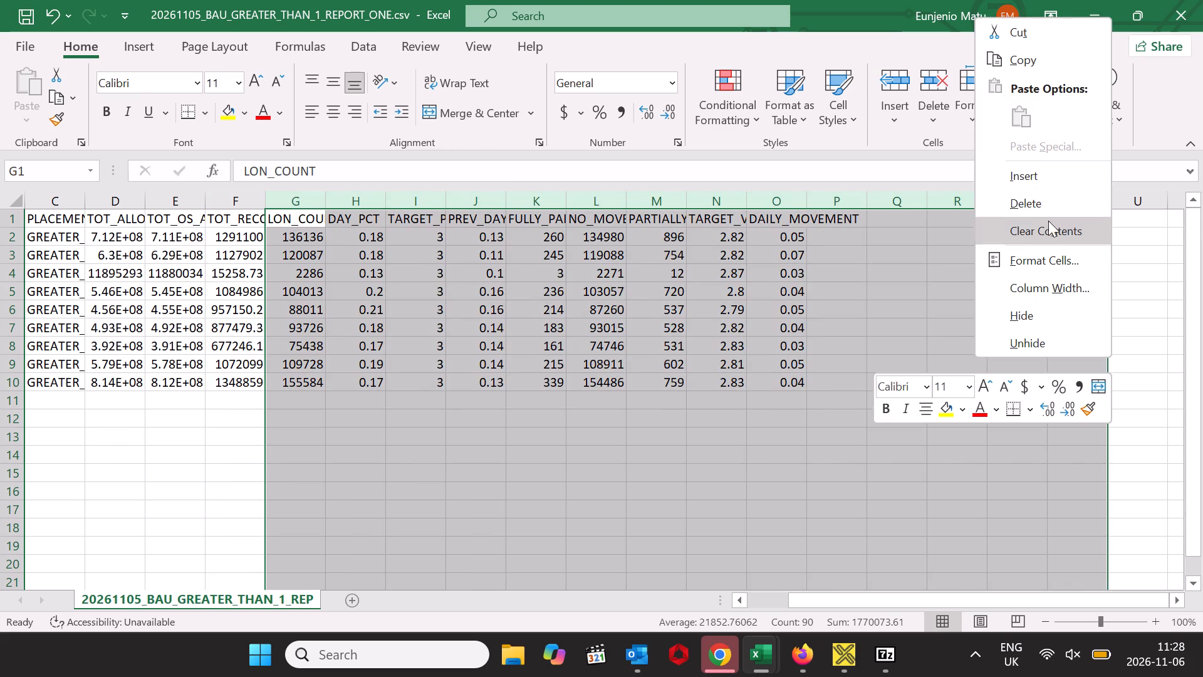
pyautogui.click(1043, 209)
pyautogui.moveTo(933, 596); pyautogui.dragTo(733, 586)
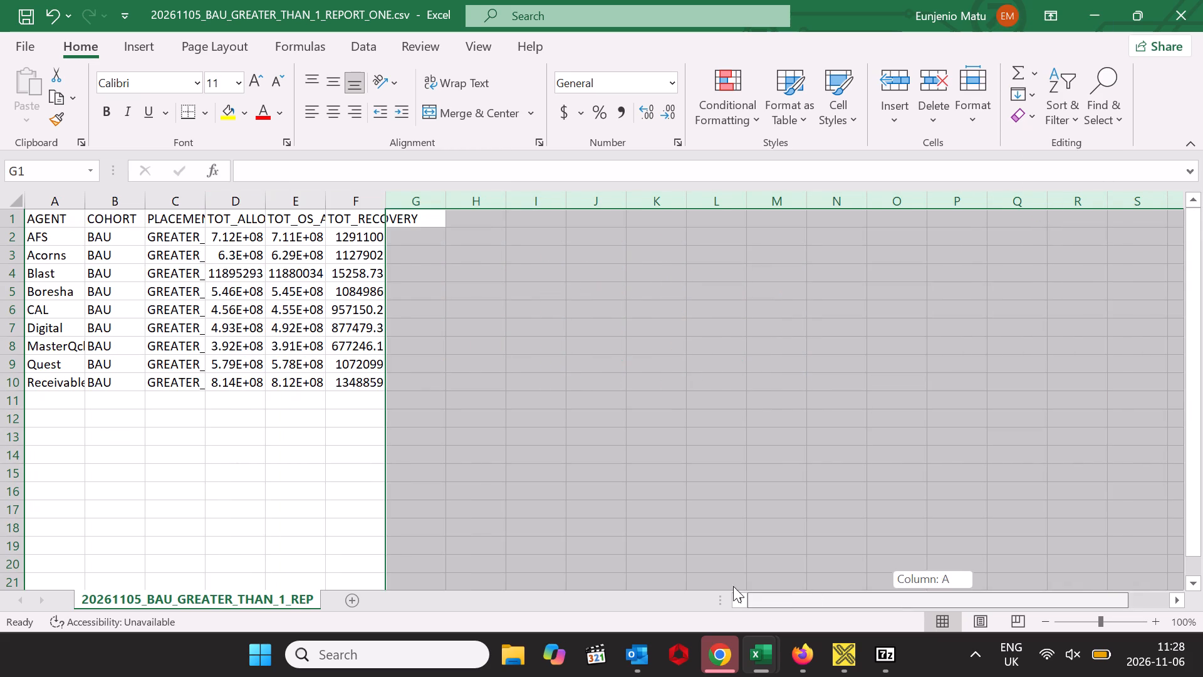
pyautogui.moveTo(733, 586); pyautogui.dragTo(732, 586)
# Add filters to the header row A1:F1 and make its text bold.
pyautogui.moveTo(36, 219); pyautogui.dragTo(364, 218)
pyautogui.click(1078, 122)
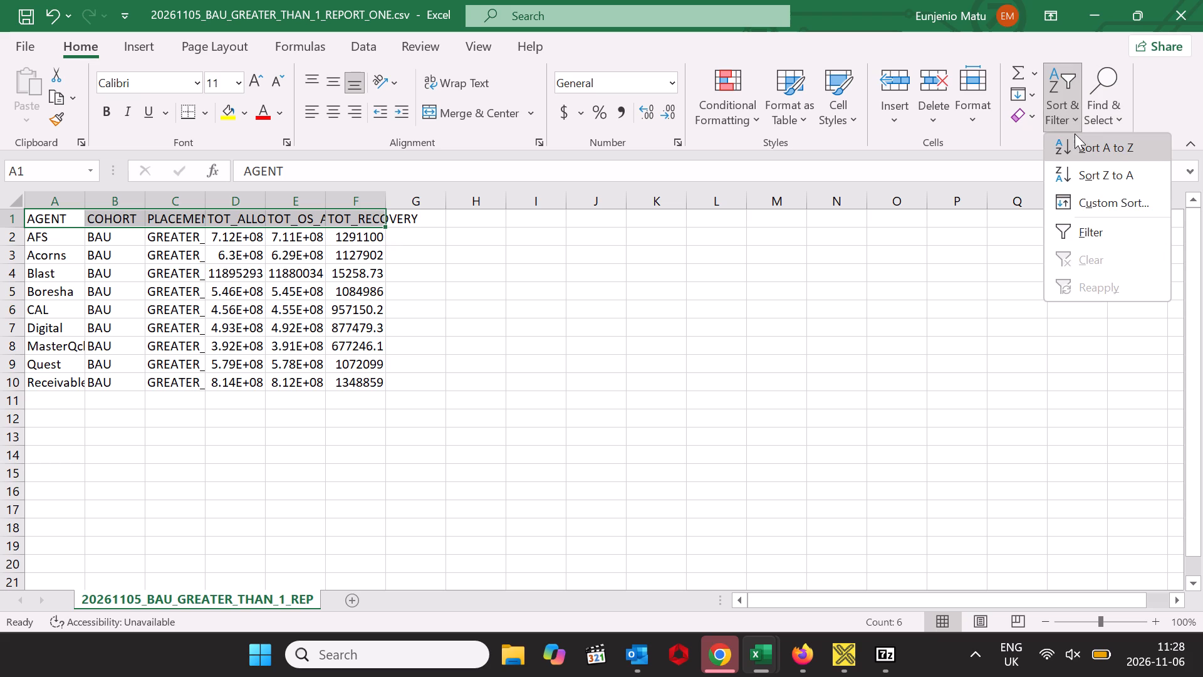
pyautogui.click(1076, 231)
pyautogui.click(108, 108)
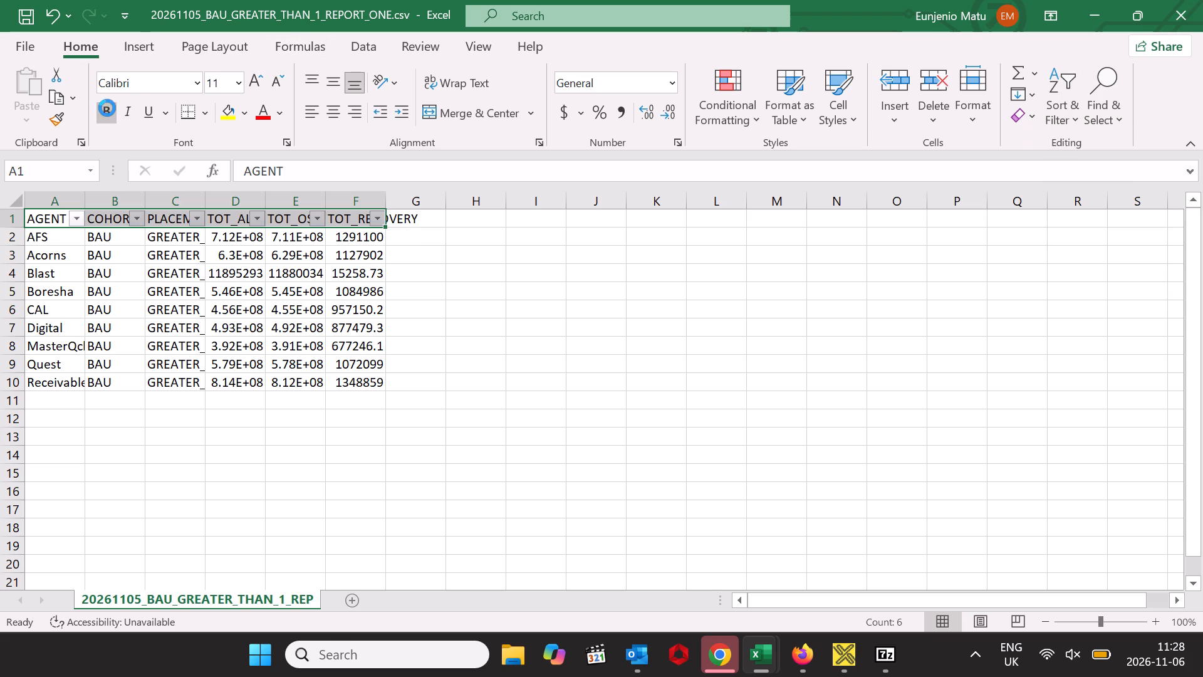
# Apply All Borders to the whole table, A1:F10.
pyautogui.moveTo(36, 218); pyautogui.dragTo(398, 369)
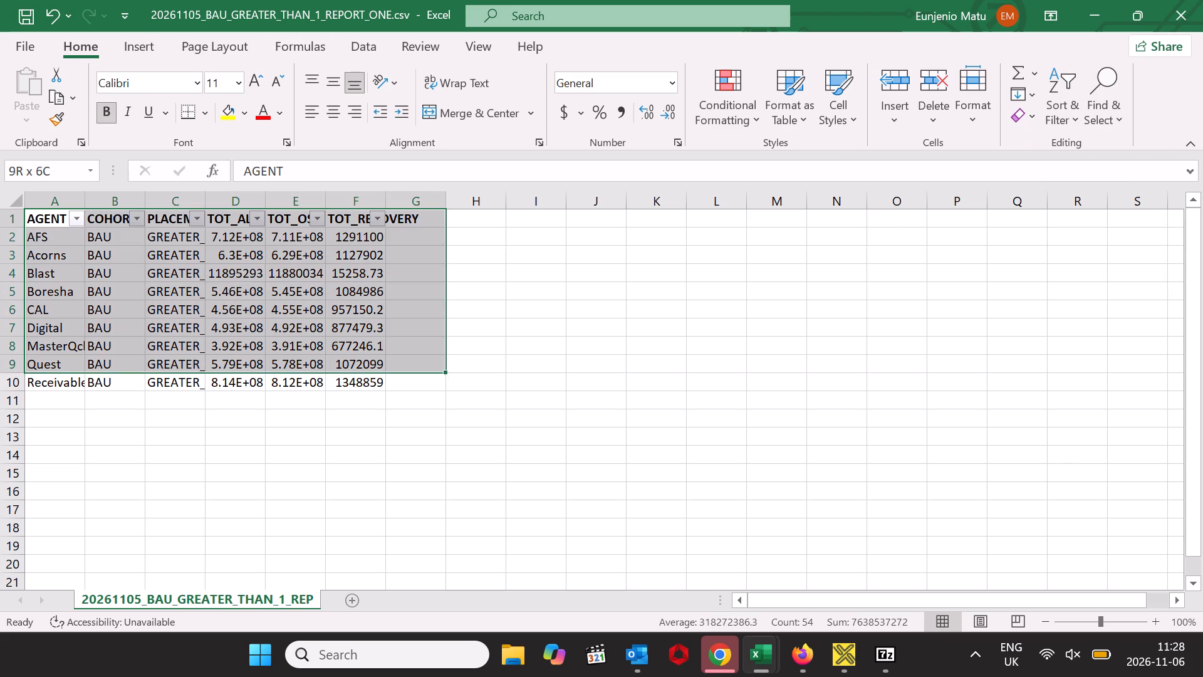
pyautogui.moveTo(398, 369); pyautogui.dragTo(372, 377)
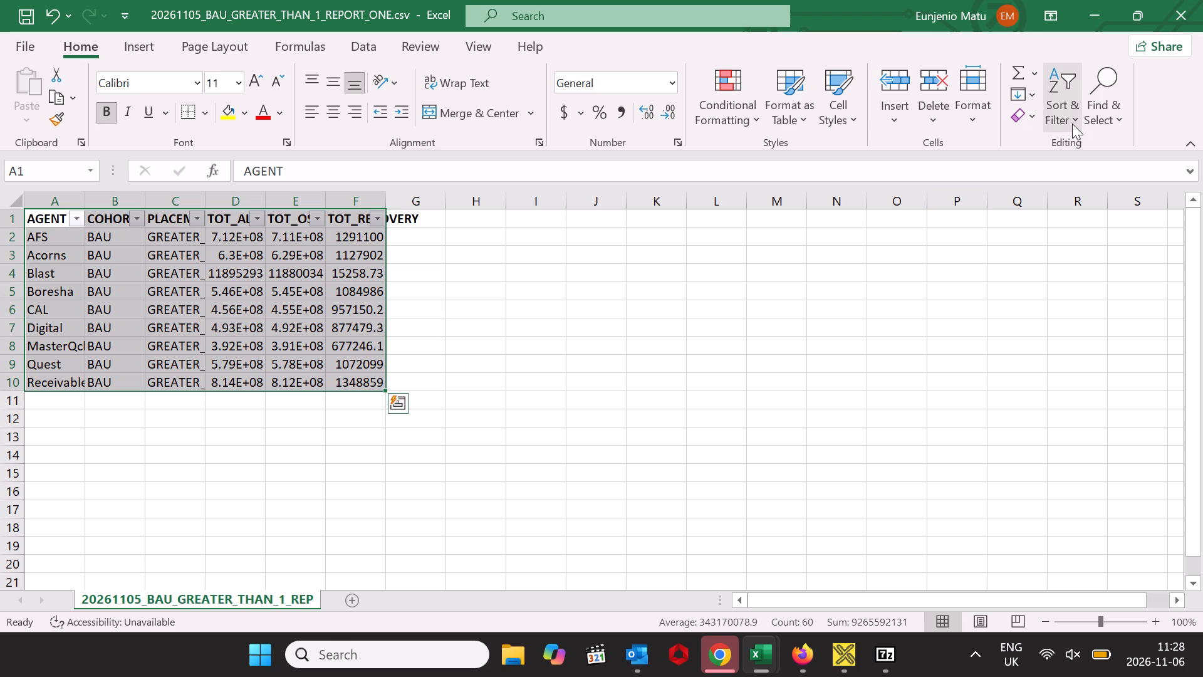
pyautogui.click(202, 116)
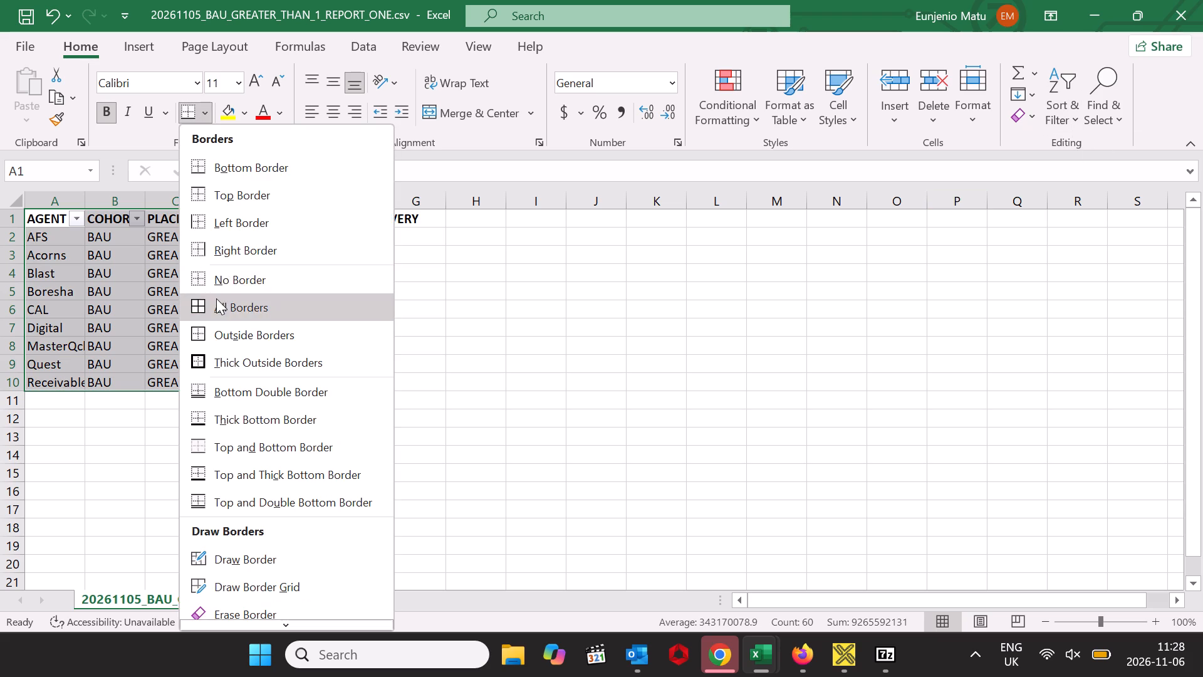
pyautogui.click(215, 299)
# Widen the TOT_OS_AMT and TOT_ALLOC_AMT columns so the full amounts fit.
pyautogui.moveTo(325, 199); pyautogui.dragTo(355, 199)
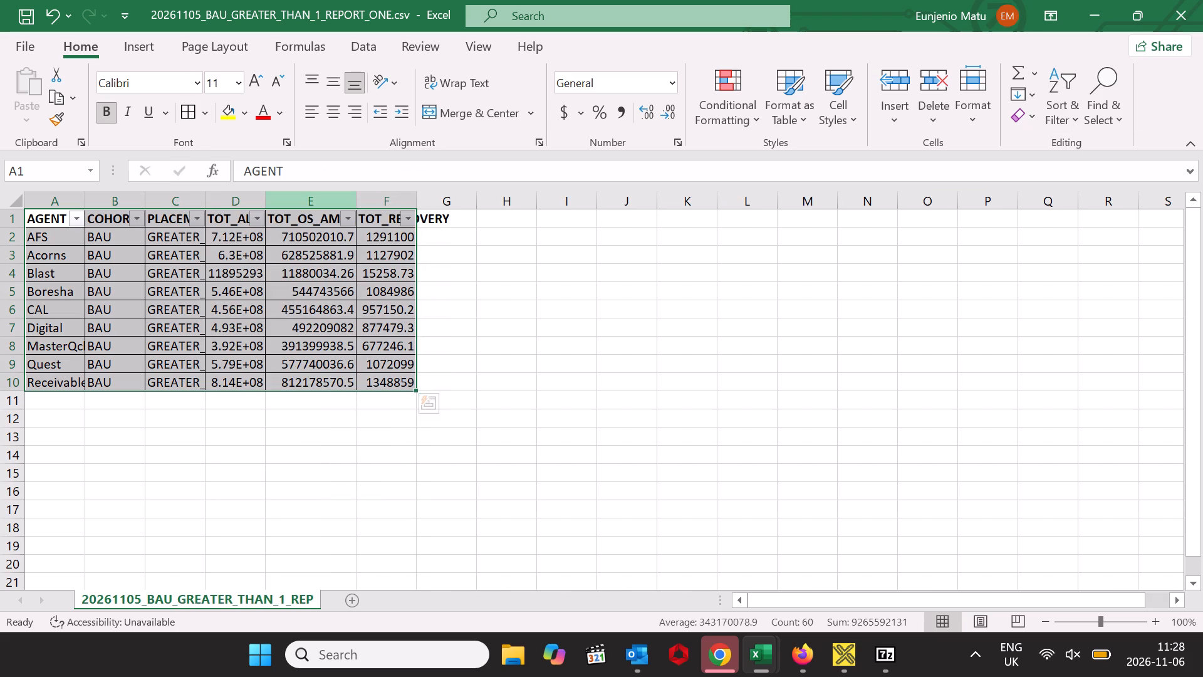
pyautogui.moveTo(266, 193); pyautogui.dragTo(314, 193)
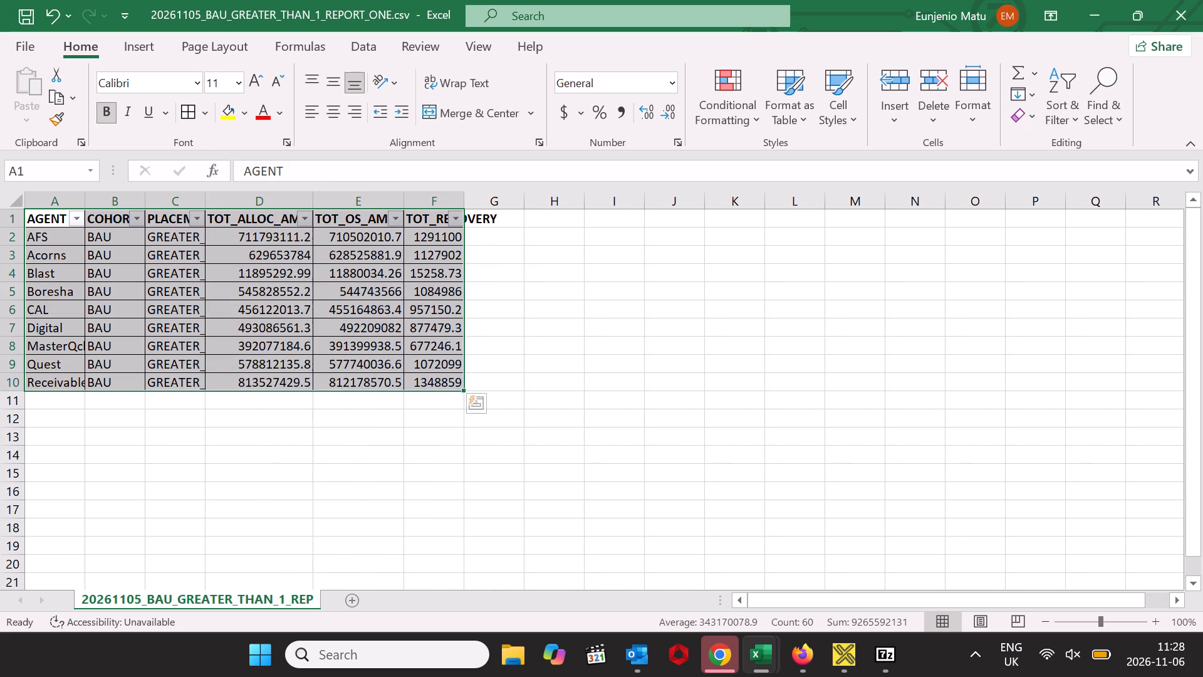
# Sort the table by TOT_RECOVERY from largest to smallest.
pyautogui.click(454, 221)
pyautogui.click(277, 266)
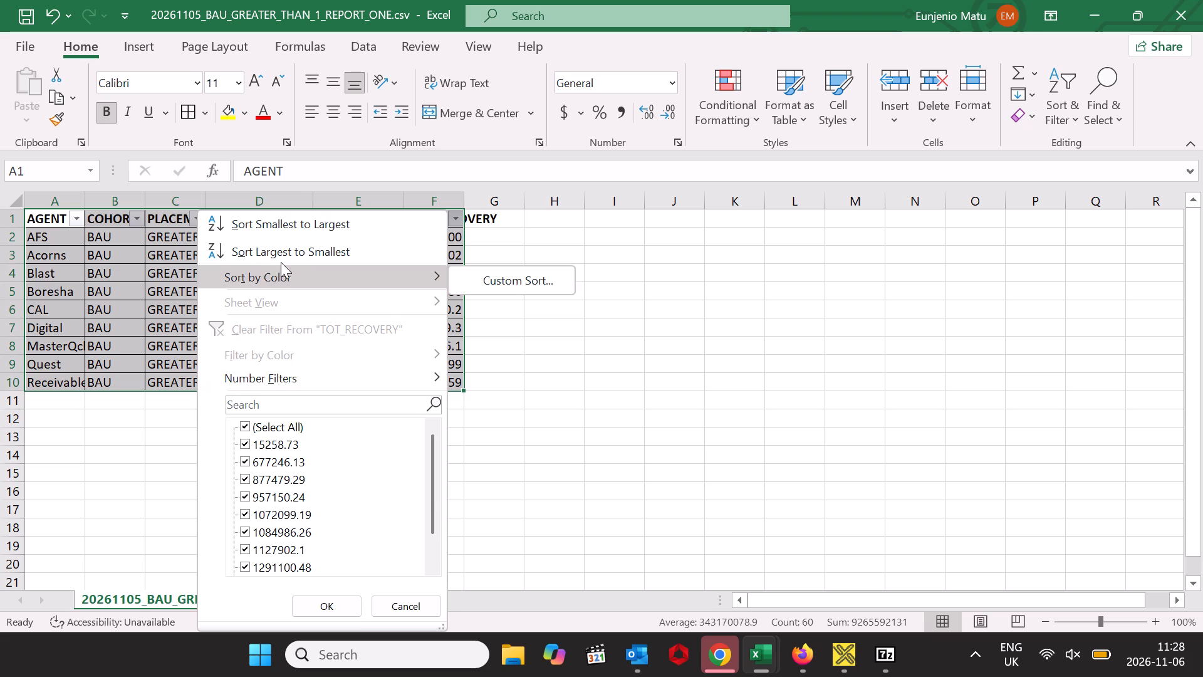
pyautogui.click(282, 258)
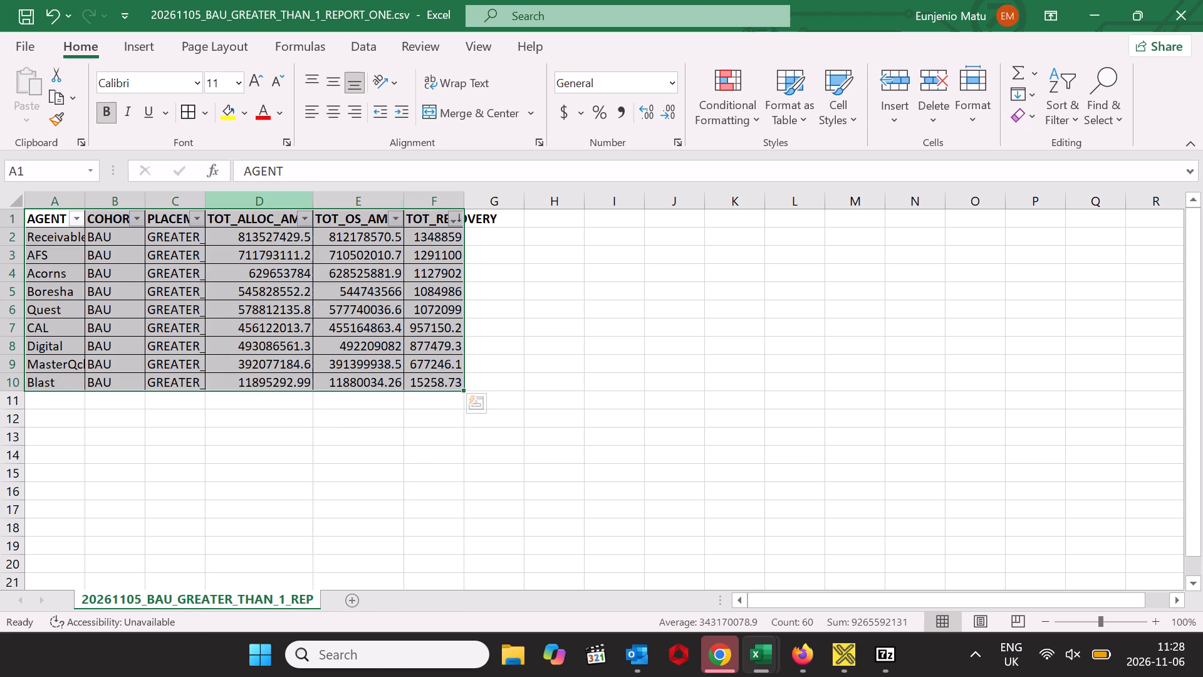
# Format the TOT_ALLOC_AMT, TOT_OS_AMT and TOT_RECOVERY columns in comma style without decimals, and widen the TOT_RECOVERY column.
pyautogui.moveTo(275, 205); pyautogui.dragTo(420, 220)
pyautogui.click(625, 113)
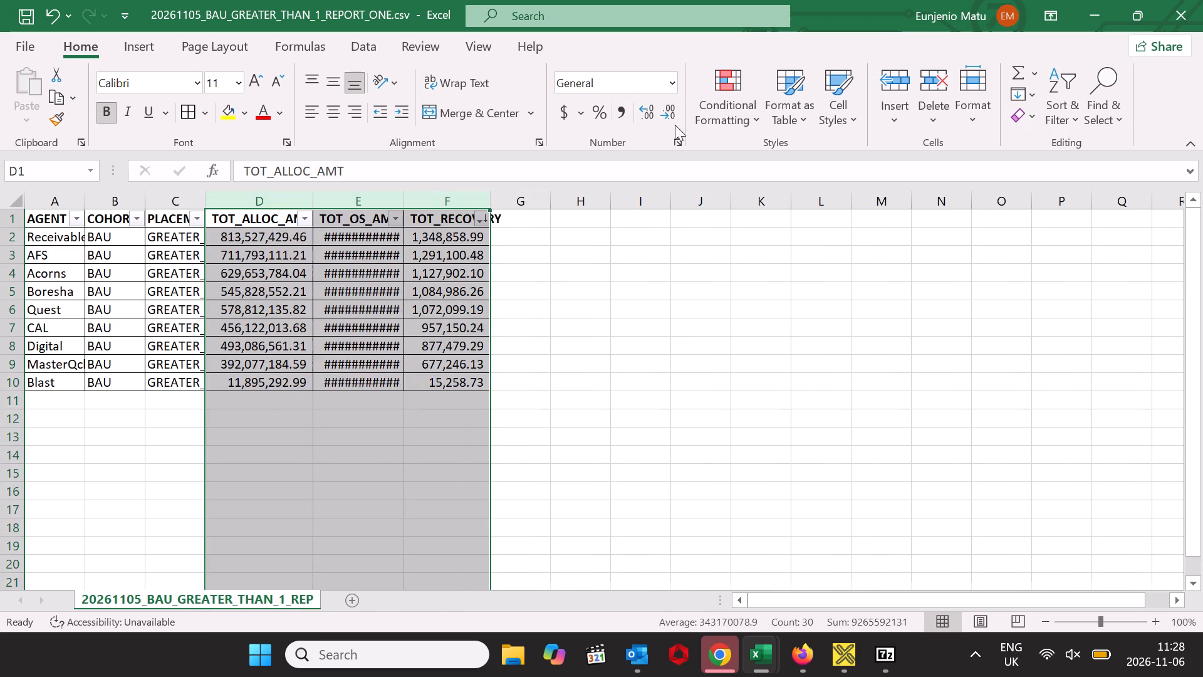
pyautogui.tripleClick(659, 117)
pyautogui.click(659, 117)
pyautogui.moveTo(489, 199); pyautogui.dragTo(503, 198)
# Apply the Green-White-Red color scale to the TOT_RECOVERY values in F2:F9, leaving out the Blast row.
pyautogui.moveTo(440, 235); pyautogui.dragTo(464, 352)
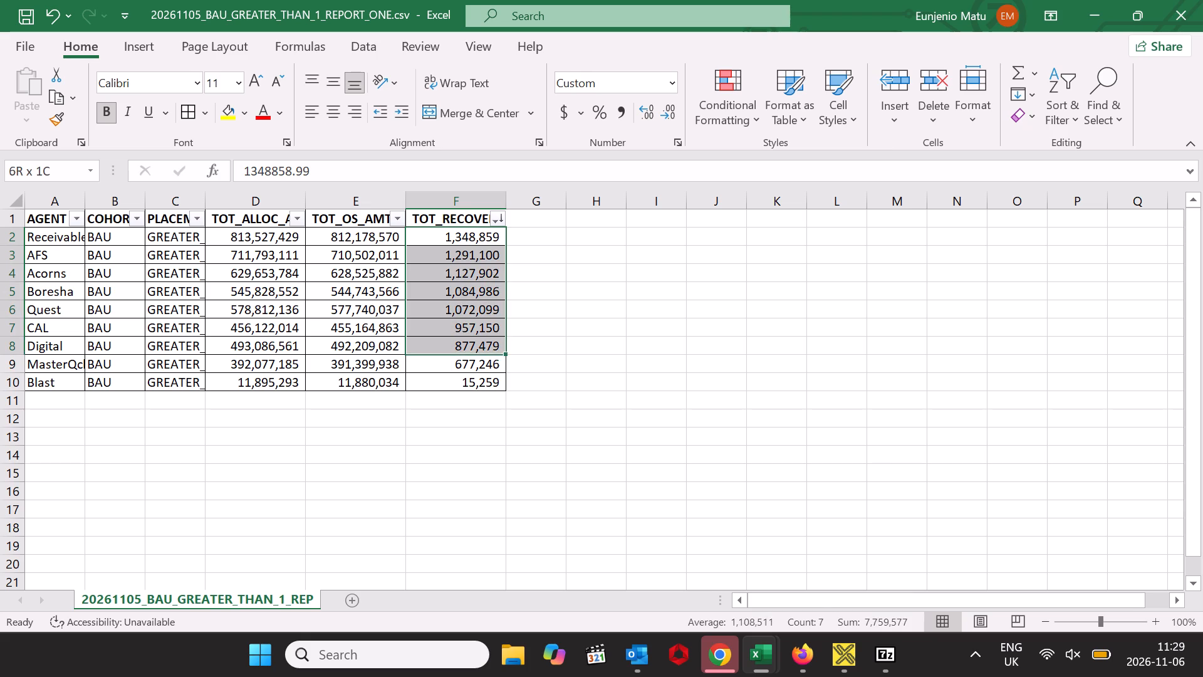
pyautogui.moveTo(464, 352); pyautogui.dragTo(465, 357)
pyautogui.click(721, 109)
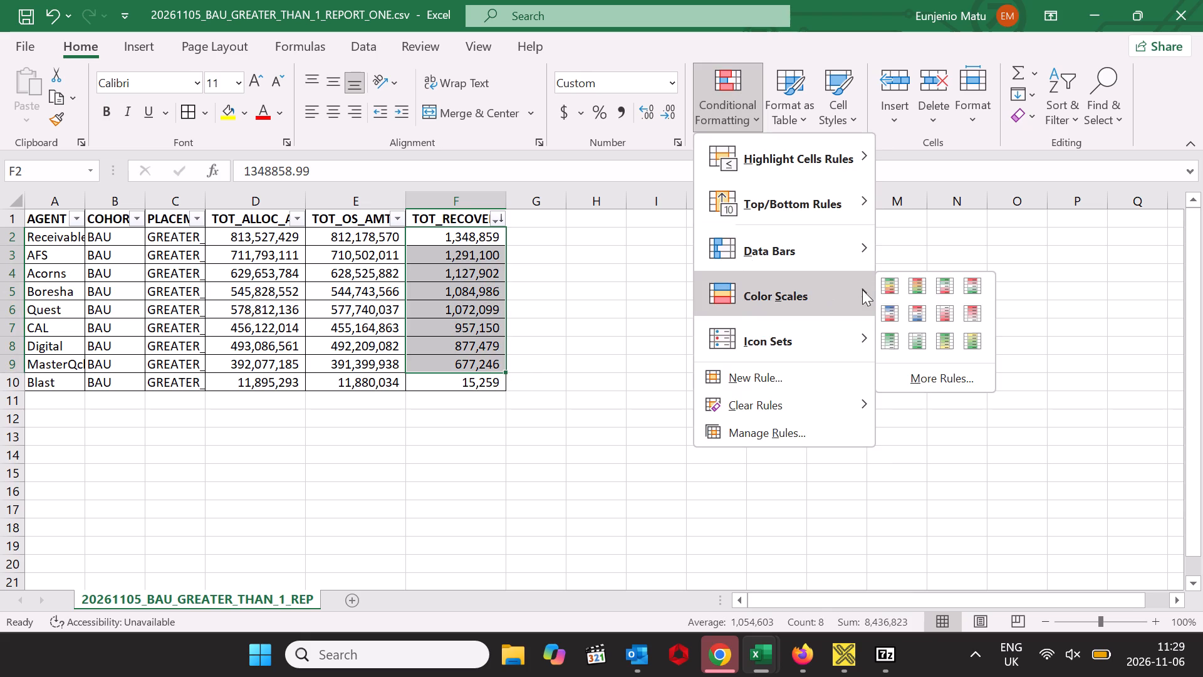
pyautogui.click(937, 280)
# Apply the Green-White-Red color scale to the TOT_OS_AMT values in E2:E9.
pyautogui.moveTo(334, 238); pyautogui.dragTo(335, 274)
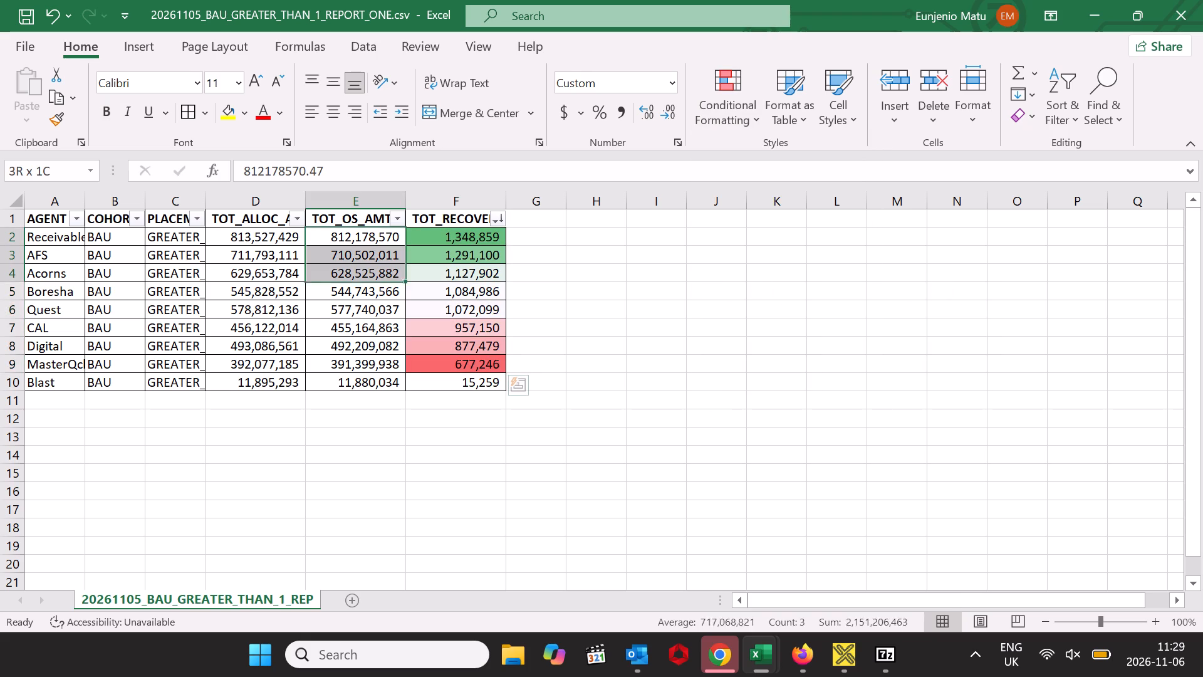
pyautogui.moveTo(335, 274); pyautogui.dragTo(366, 358)
pyautogui.click(741, 97)
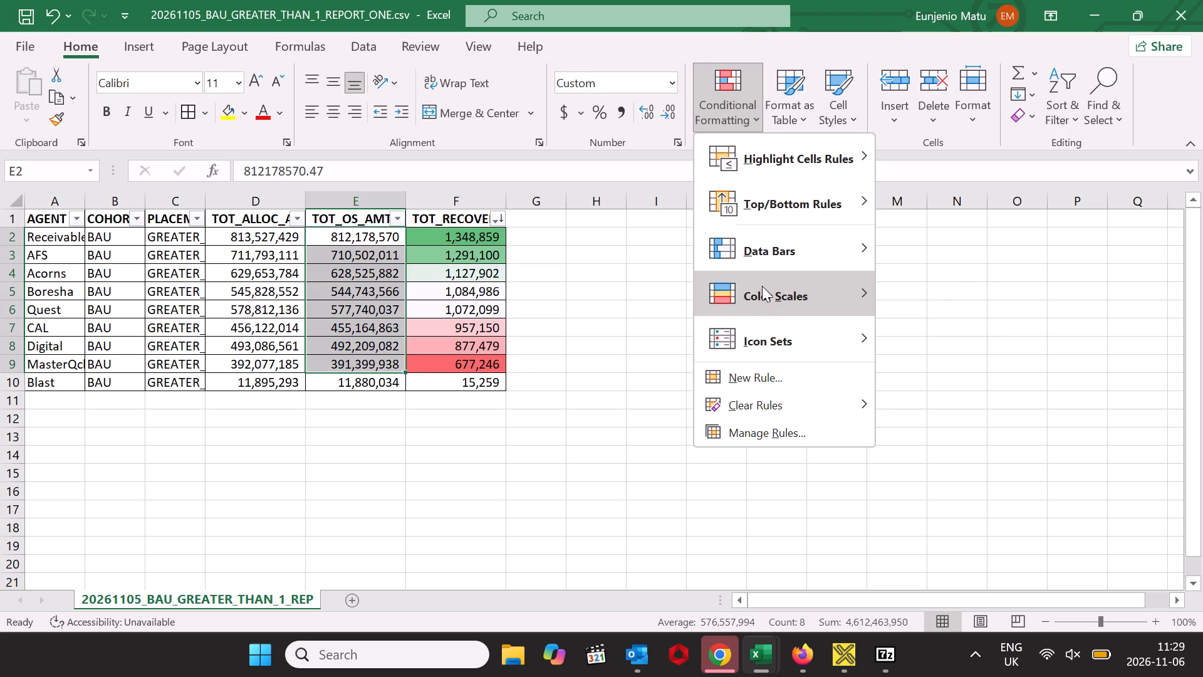
pyautogui.click(943, 282)
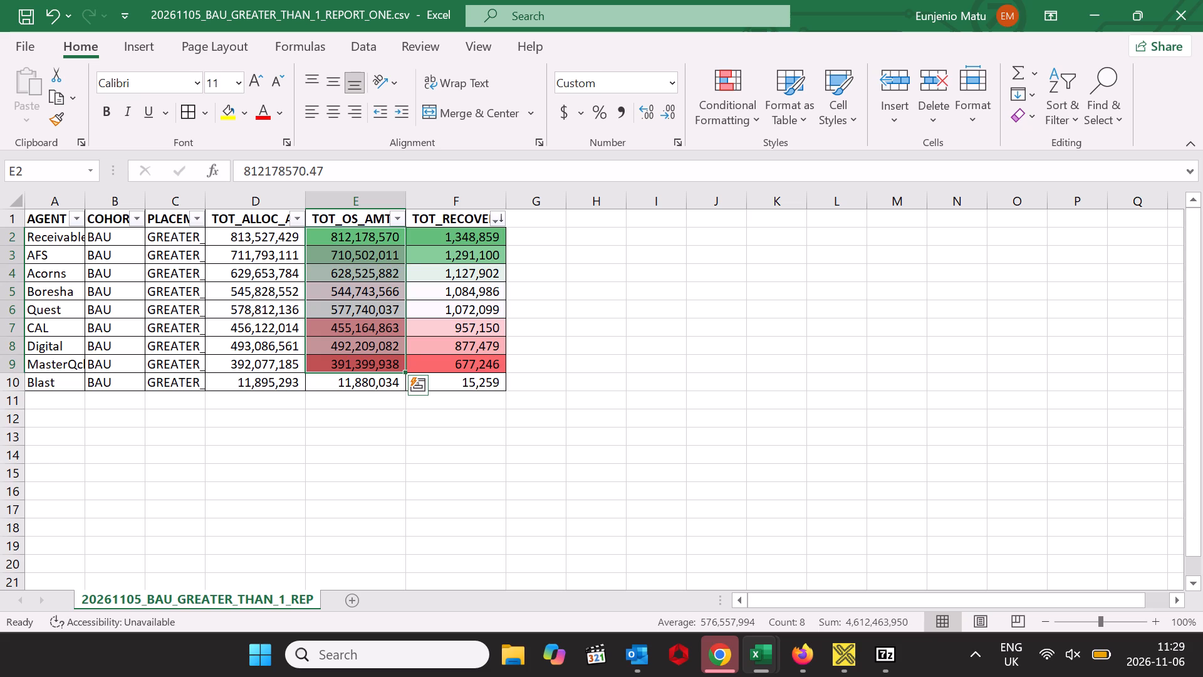
# Apply the Green-White-Red color scale to the TOT_ALLOC_AMT values in D2:D9.
pyautogui.moveTo(245, 240); pyautogui.dragTo(275, 359)
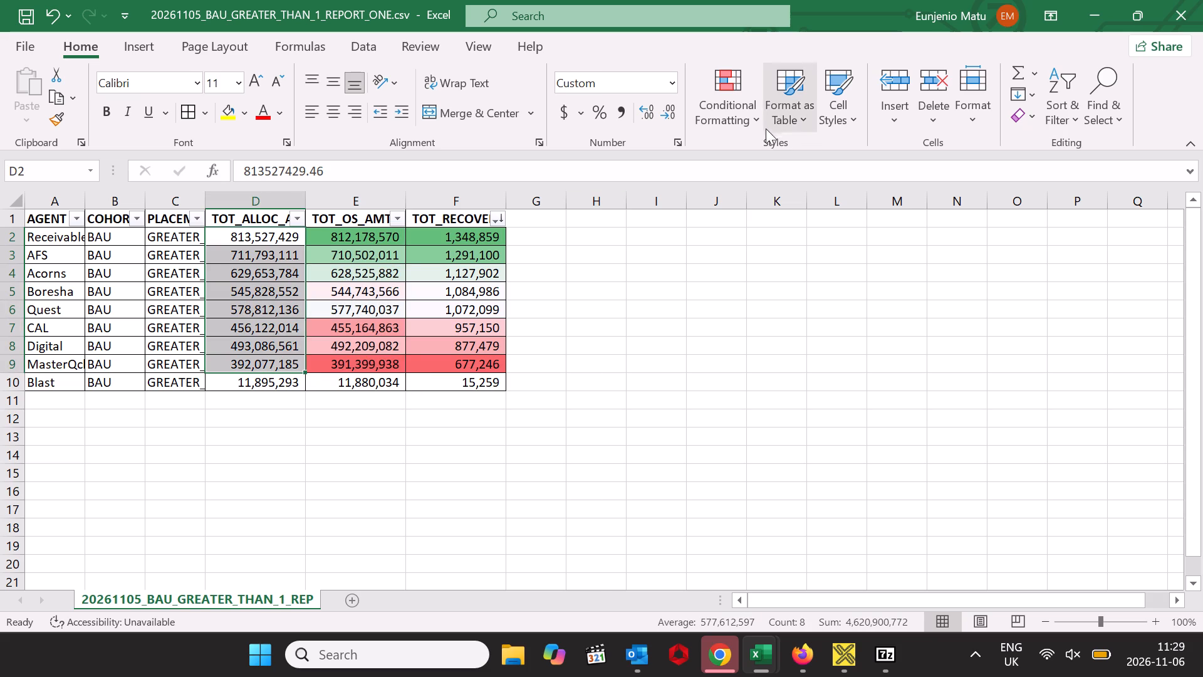
pyautogui.click(762, 122)
pyautogui.click(742, 115)
pyautogui.click(750, 111)
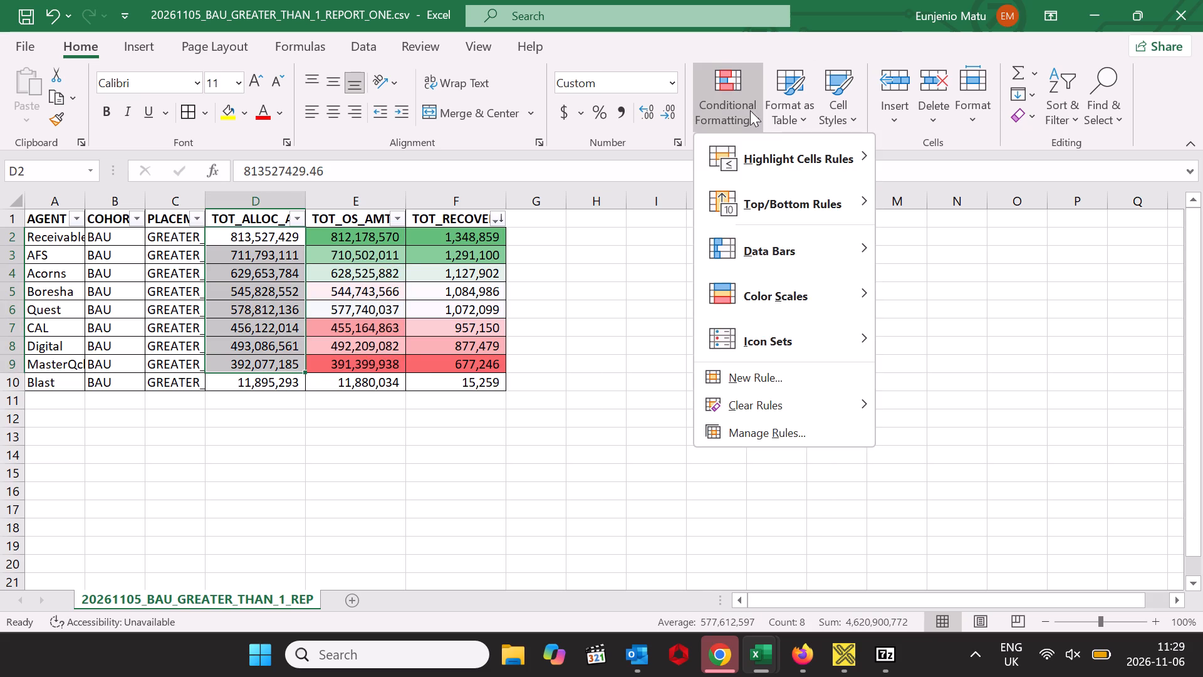
pyautogui.click(945, 283)
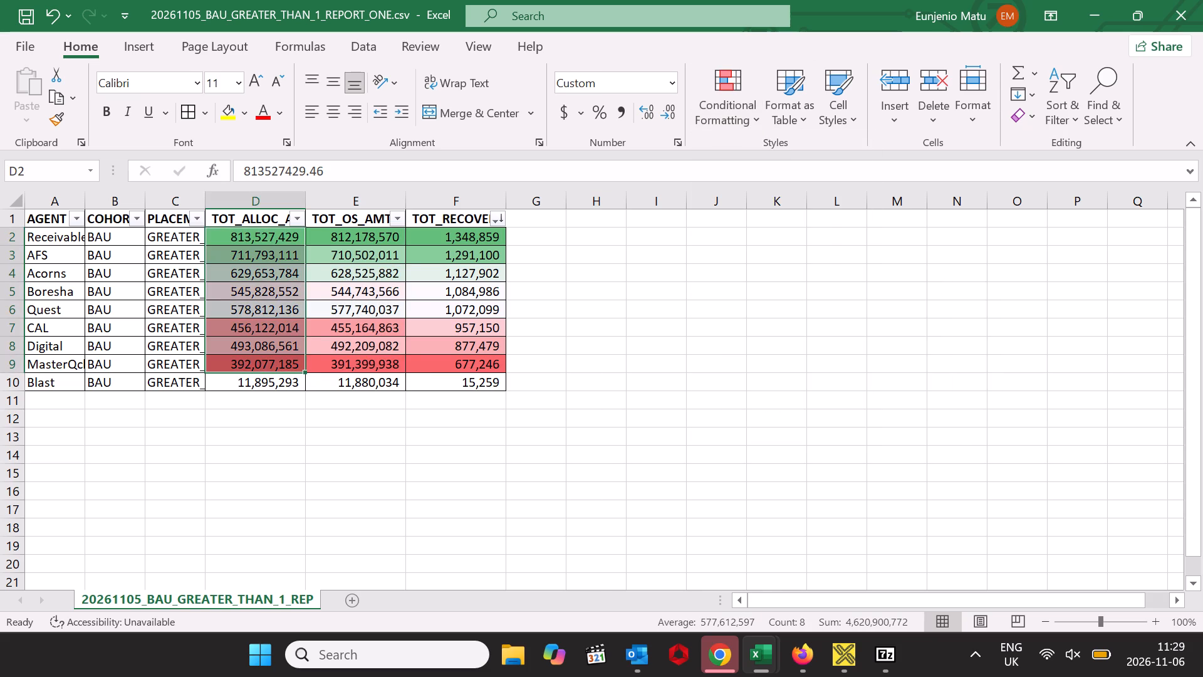
pyautogui.click(621, 289)
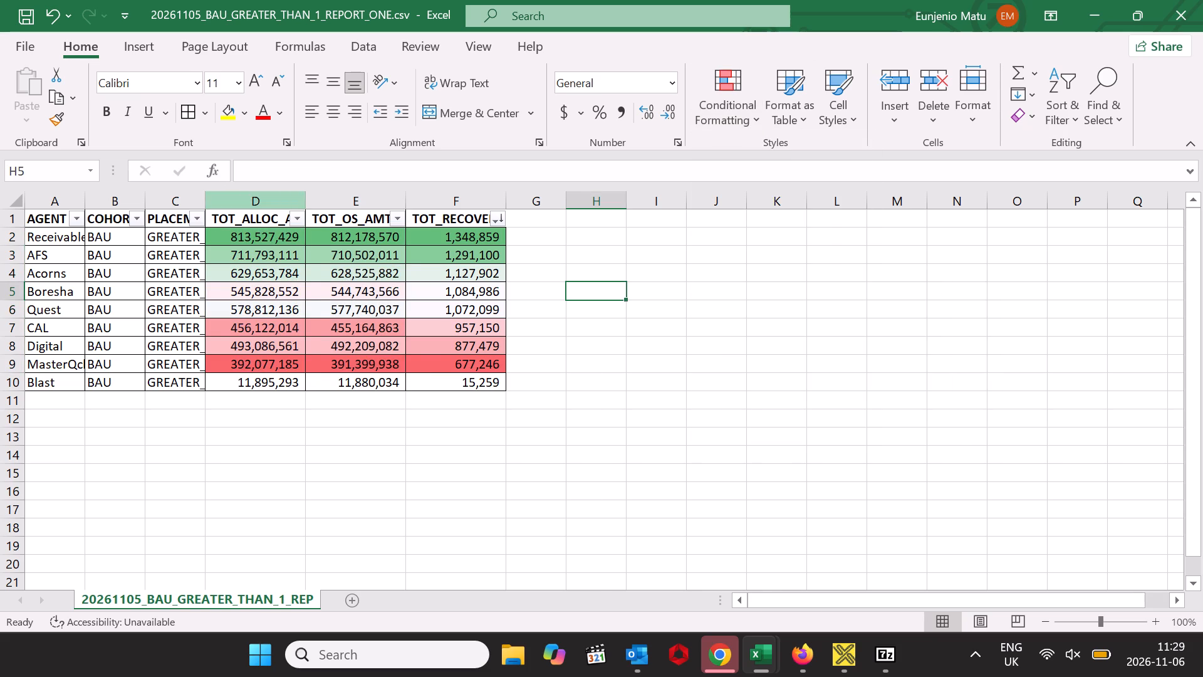
# Widen the PLACEMENT_TYPE column so its GREATER_THAN_1 entries fit.
pyautogui.moveTo(204, 204); pyautogui.dragTo(260, 205)
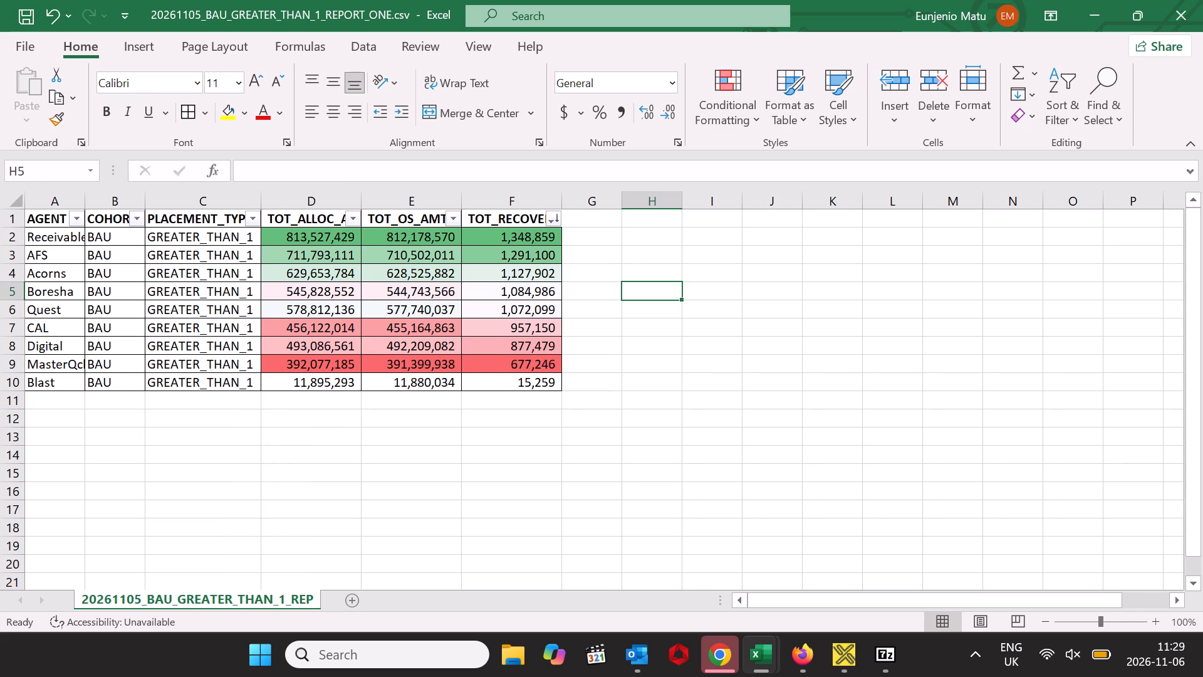
pyautogui.click(499, 469)
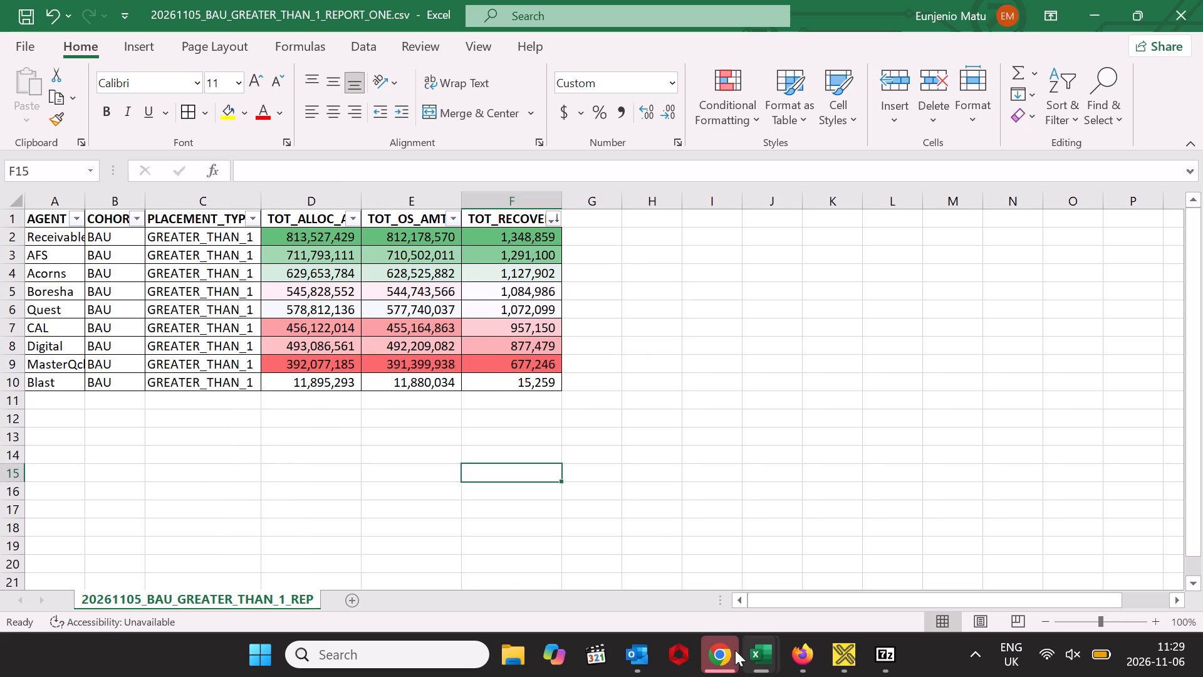
# Switch to 7-Zip and open 20261105_BAU_EQUALS_1_REPORT_ONE.csv from the 20261105_BAU_ICA_REPORTS.zip archive.
pyautogui.click(877, 651)
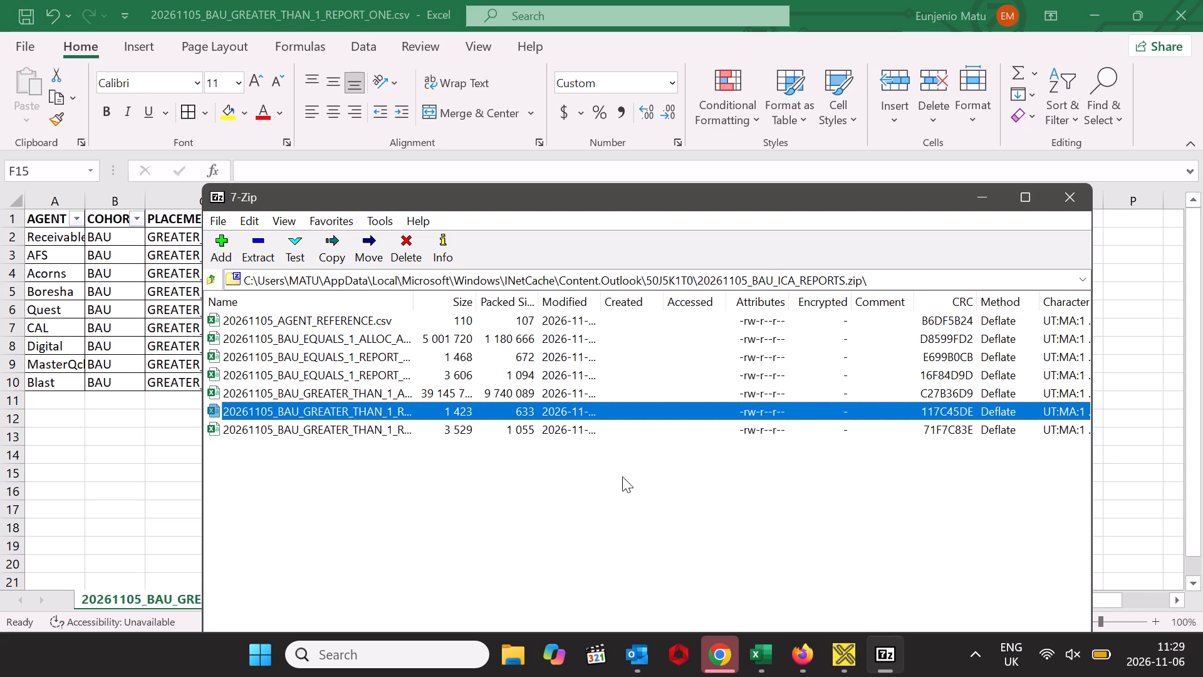
pyautogui.doubleClick(365, 359)
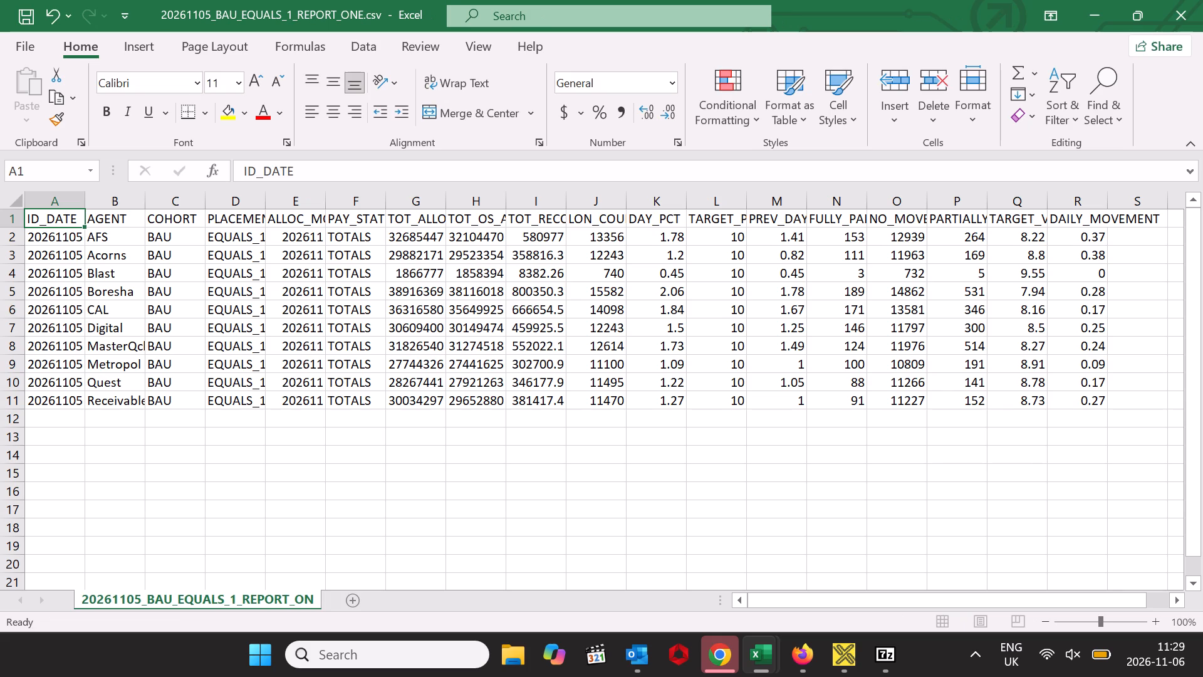
# Delete row 3, the Acorns row, from the EQUALS_1 report.
pyautogui.moveTo(36, 197); pyautogui.dragTo(34, 206)
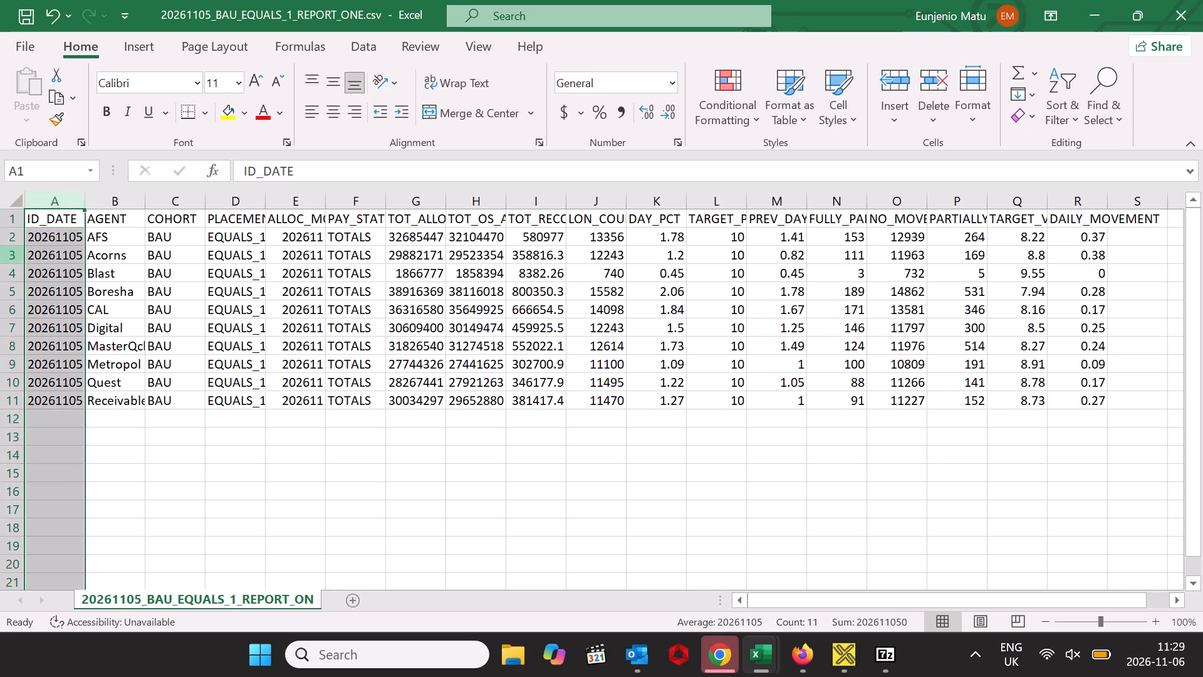
pyautogui.rightClick(21, 256)
pyautogui.click(108, 444)
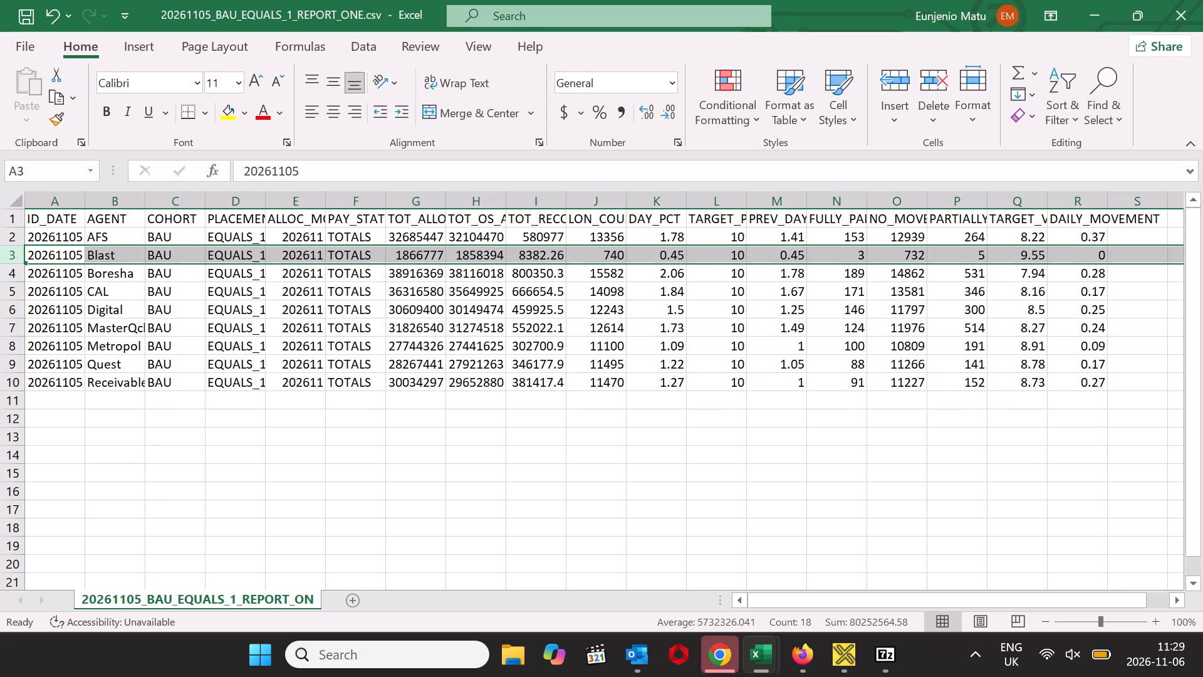
# Delete the ID_DATE column from the EQUALS_1 report.
pyautogui.moveTo(53, 200); pyautogui.dragTo(51, 216)
pyautogui.rightClick(39, 244)
pyautogui.click(102, 433)
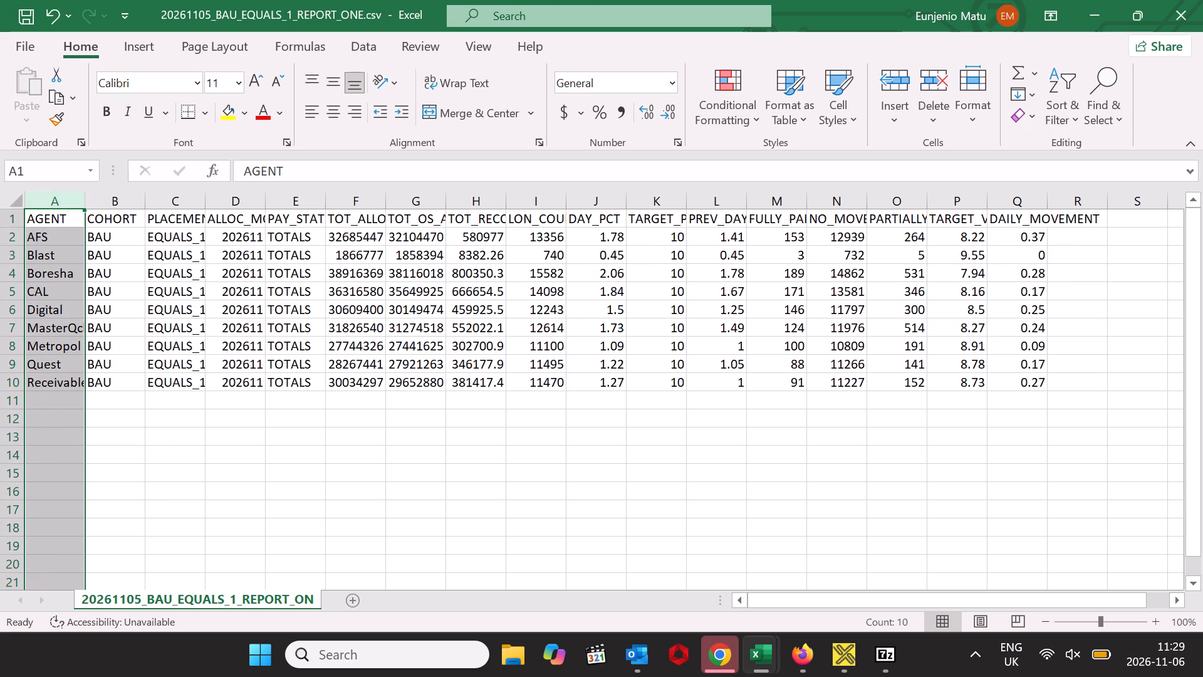
# Widen the PLACEMENT_TYPE column so its full header fits.
pyautogui.moveTo(205, 197); pyautogui.dragTo(259, 201)
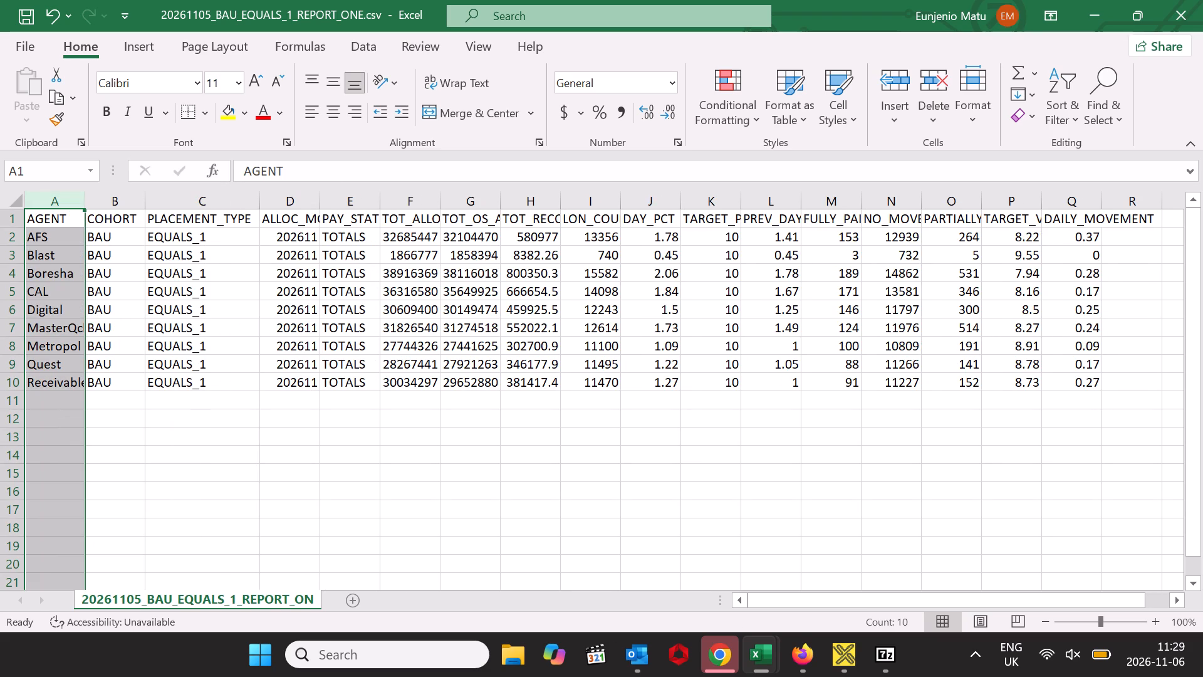
# Delete the ALLOC_MONTH column and the adjacent PAY_STAT column from the EQUALS_1 report.
pyautogui.moveTo(294, 202); pyautogui.dragTo(353, 235)
pyautogui.rightClick(353, 237)
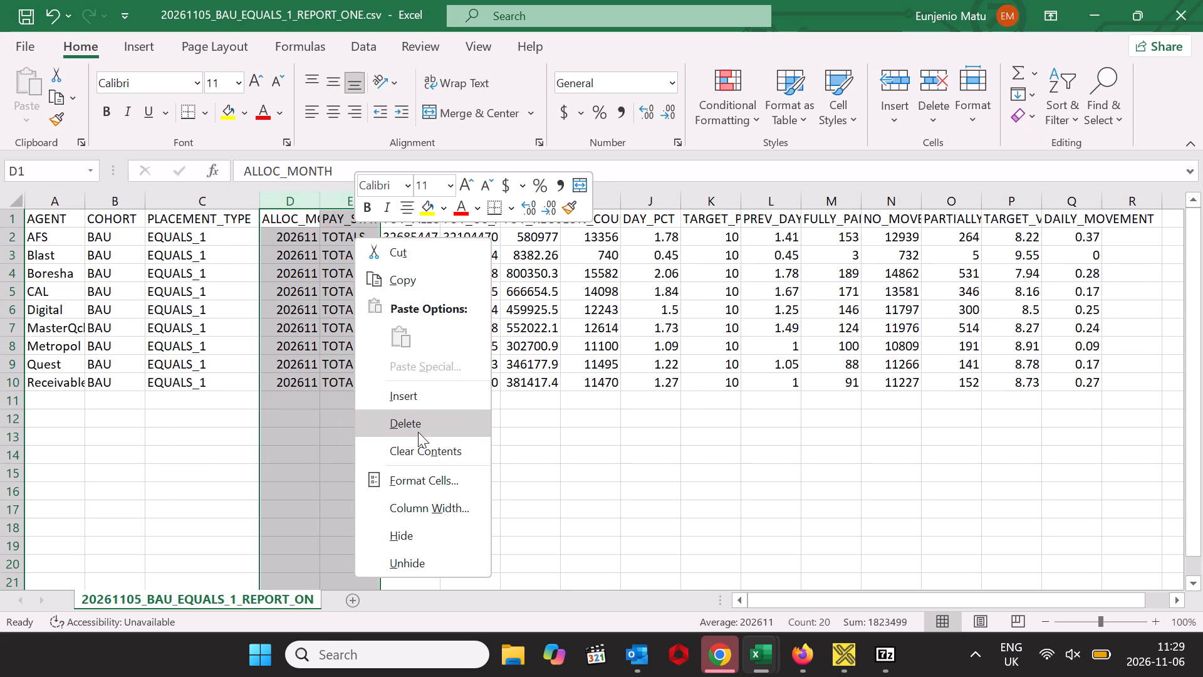
pyautogui.click(418, 432)
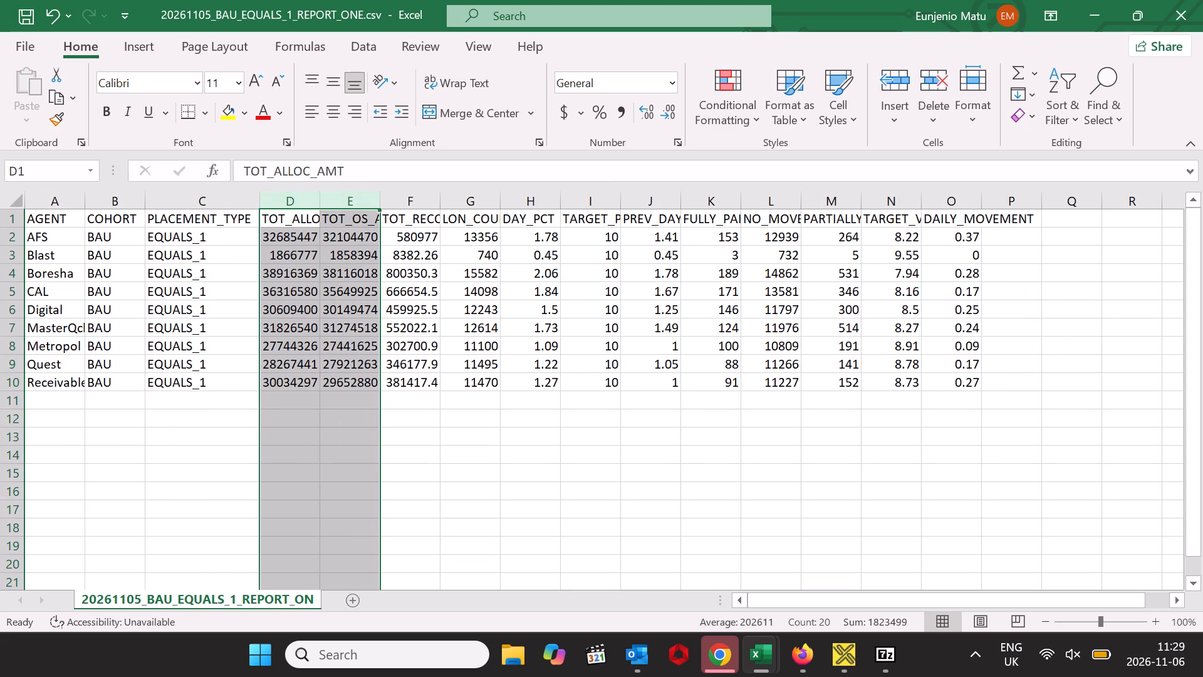
# Widen the TOT_ALLOC_AMT and TOT_OS_AMT columns together so the full amounts fit.
pyautogui.moveTo(316, 204); pyautogui.dragTo(350, 204)
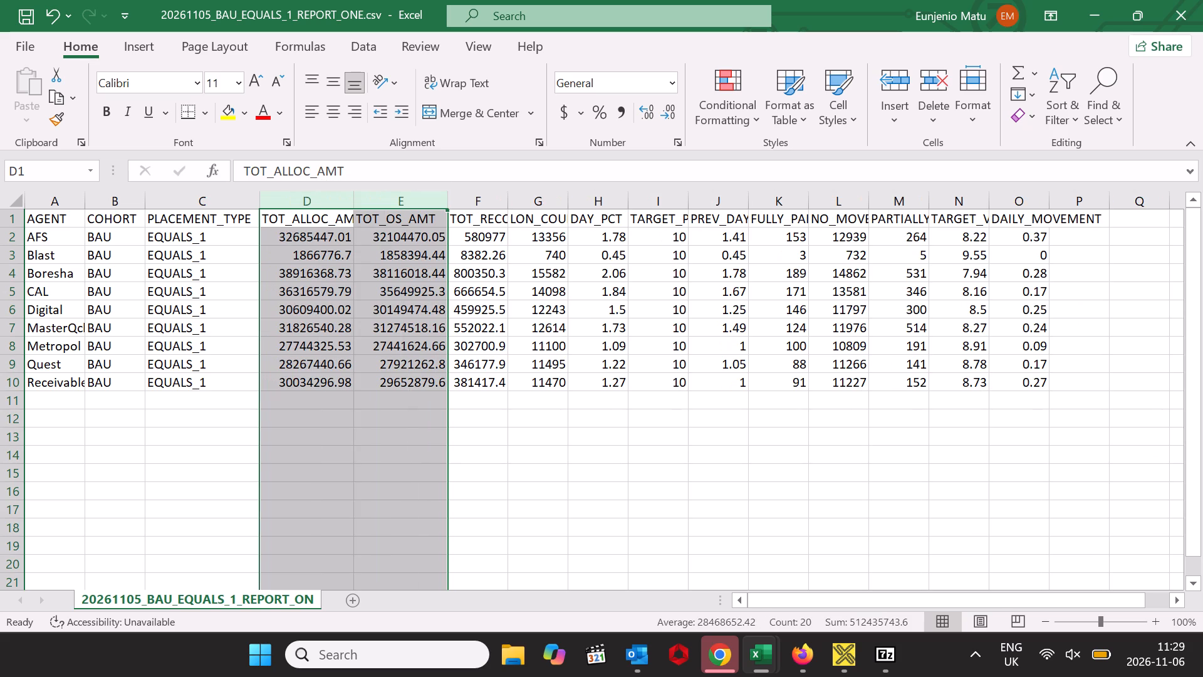
# Widen the TOT_ALLOC_AMT, TOT_OS_AMT and TOT_RECOVERY columns so their full headers fit.
pyautogui.moveTo(351, 201); pyautogui.dragTo(378, 197)
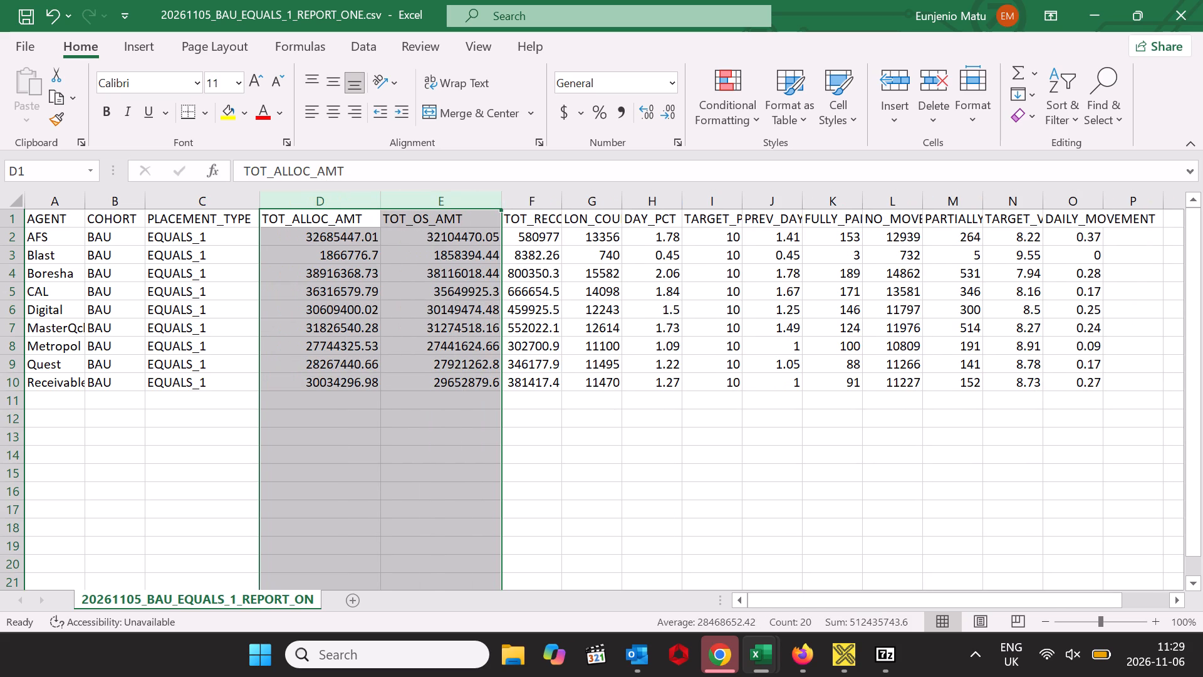
pyautogui.moveTo(565, 206); pyautogui.dragTo(586, 207)
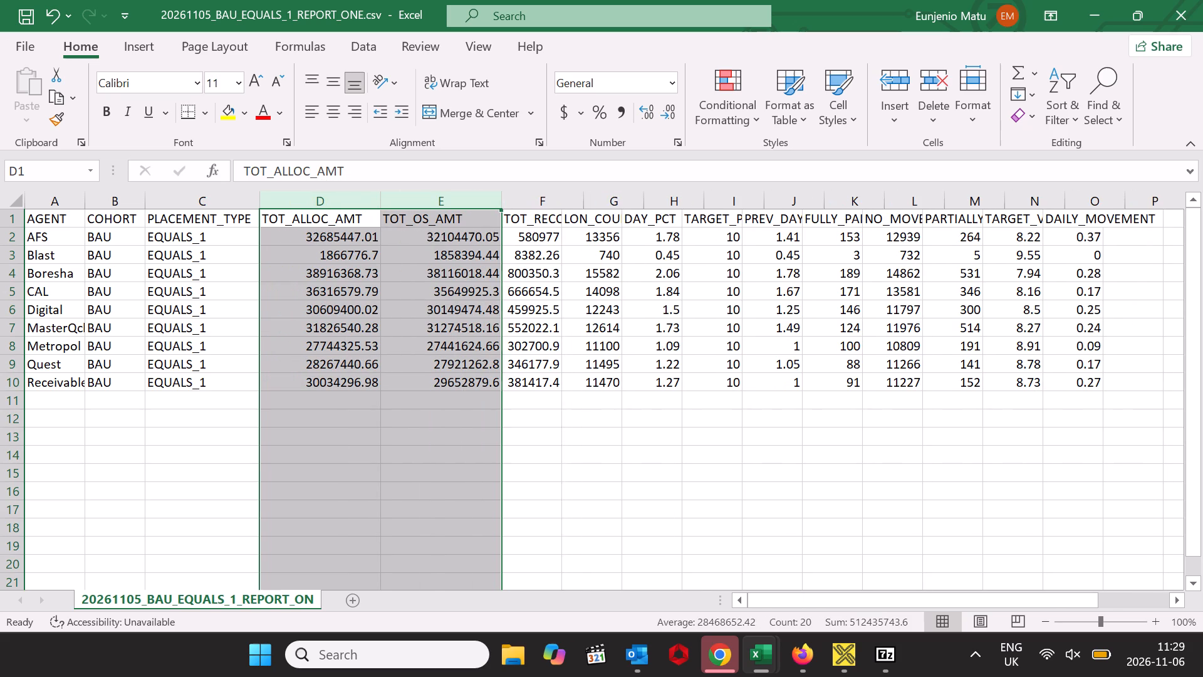
pyautogui.moveTo(583, 201); pyautogui.dragTo(615, 200)
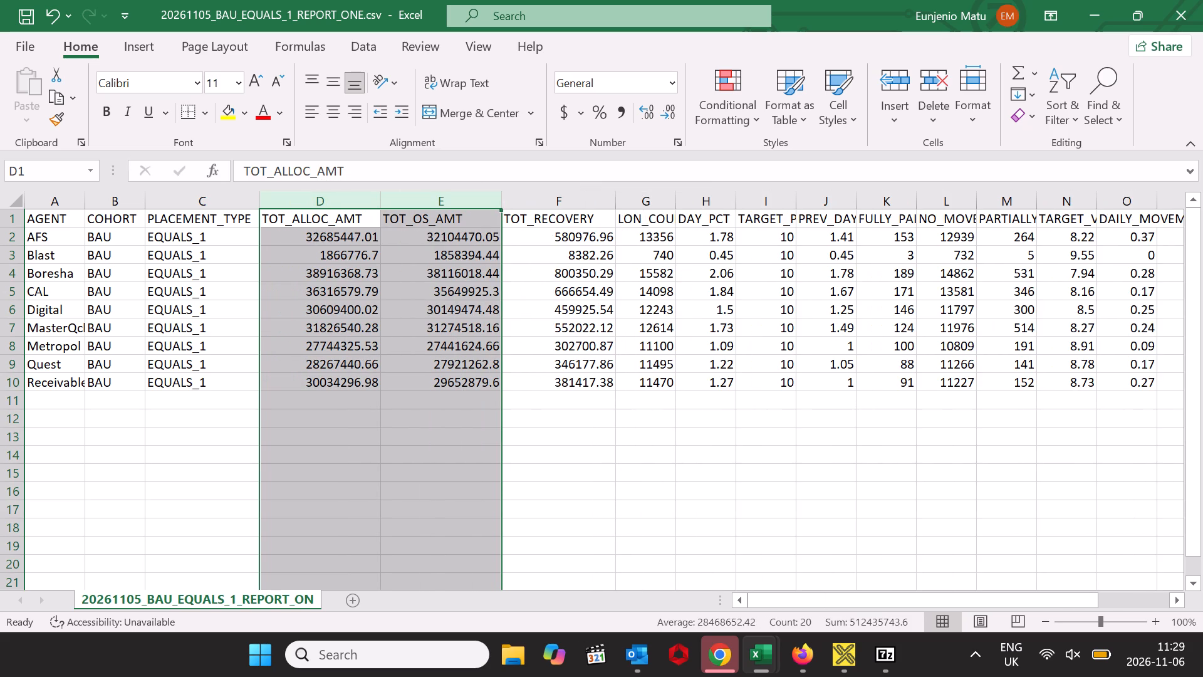
# Delete all columns from LON_COUNT through DAILY_MOVEMENT in the EQUALS_1 report.
pyautogui.moveTo(636, 201); pyautogui.dragTo(1200, 296)
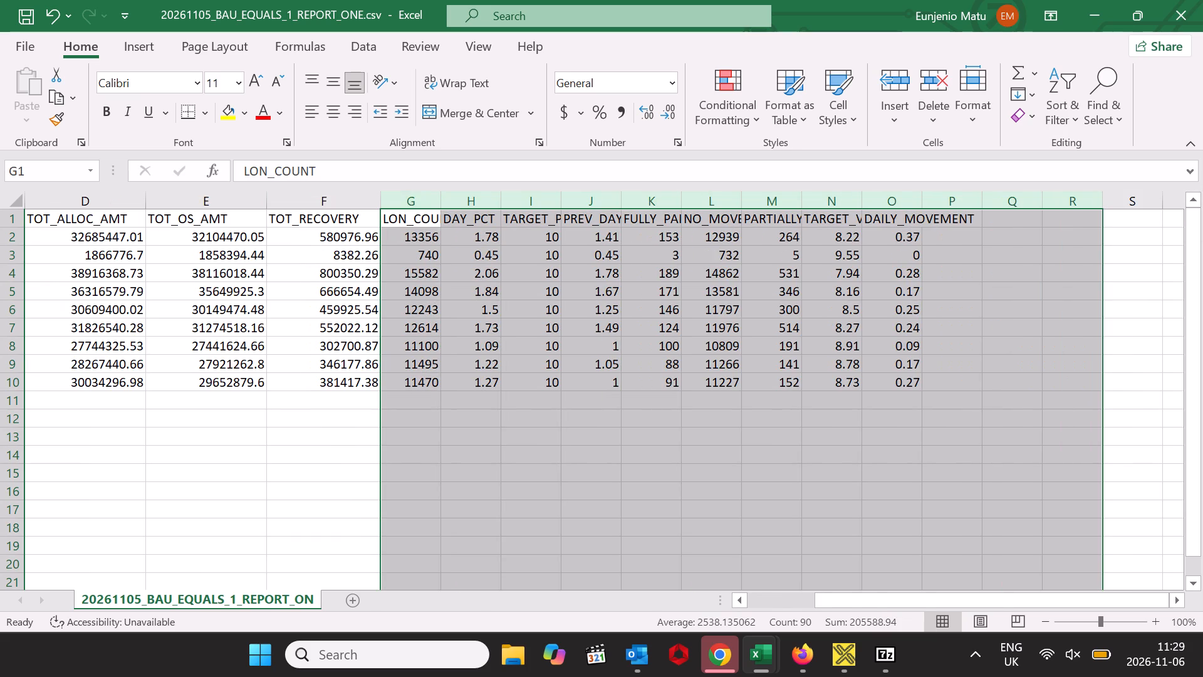
pyautogui.rightClick(715, 299)
pyautogui.click(792, 479)
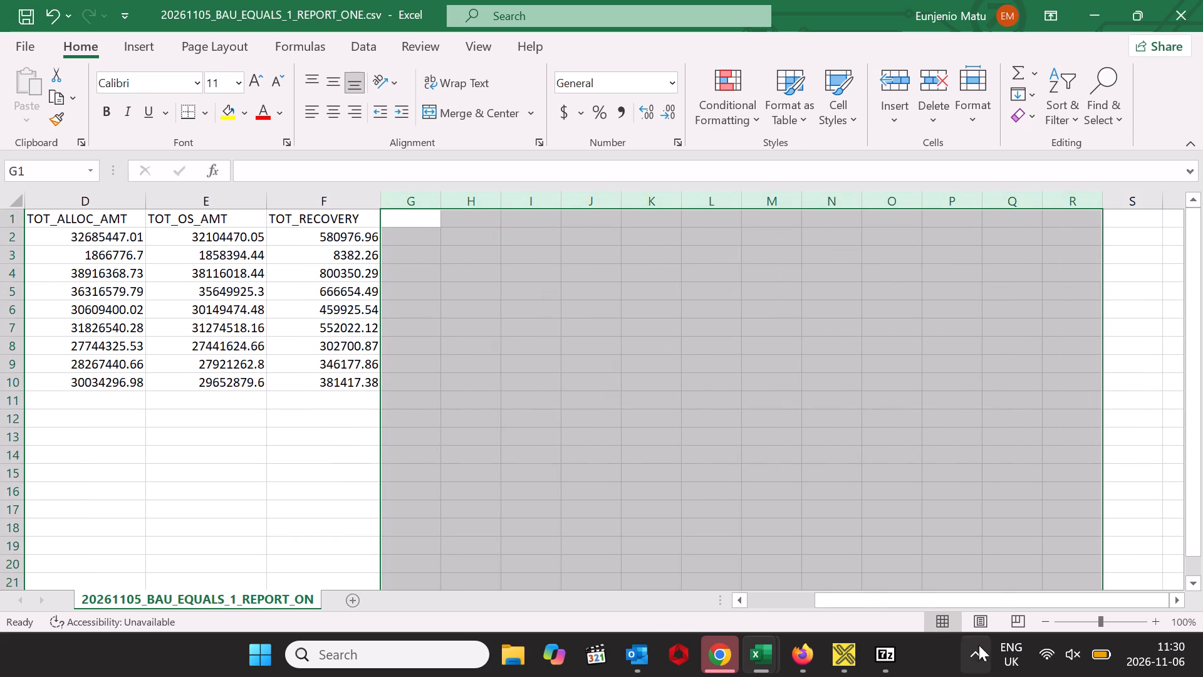
# Format the TOT_ALLOC_AMT, TOT_OS_AMT and TOT_RECOVERY columns with comma thousands separators and no decimal places.
pyautogui.moveTo(962, 601); pyautogui.dragTo(699, 580)
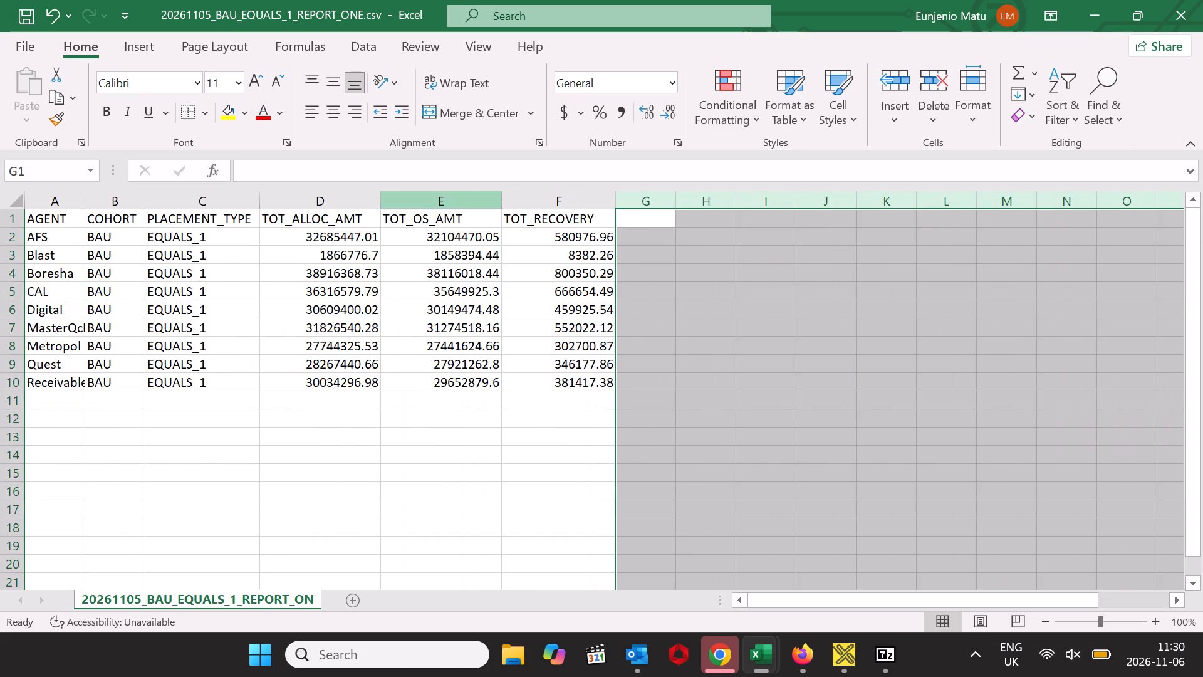
pyautogui.moveTo(326, 201); pyautogui.dragTo(546, 239)
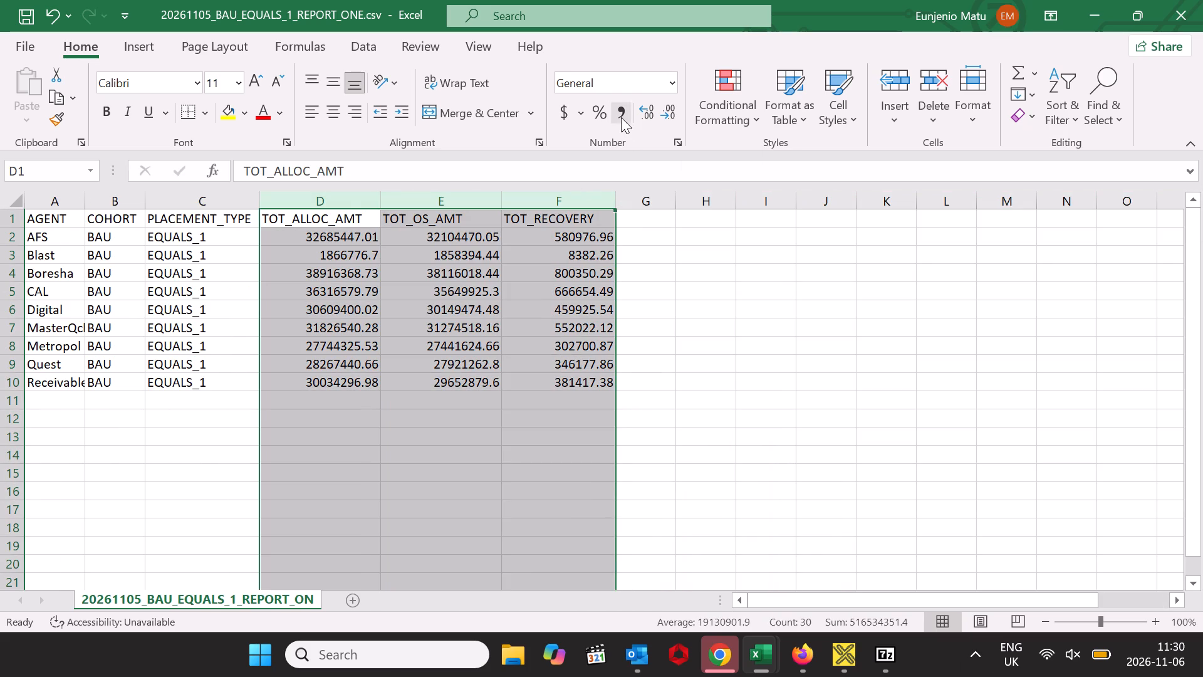
pyautogui.click(621, 117)
pyautogui.tripleClick(672, 118)
pyautogui.click(672, 118)
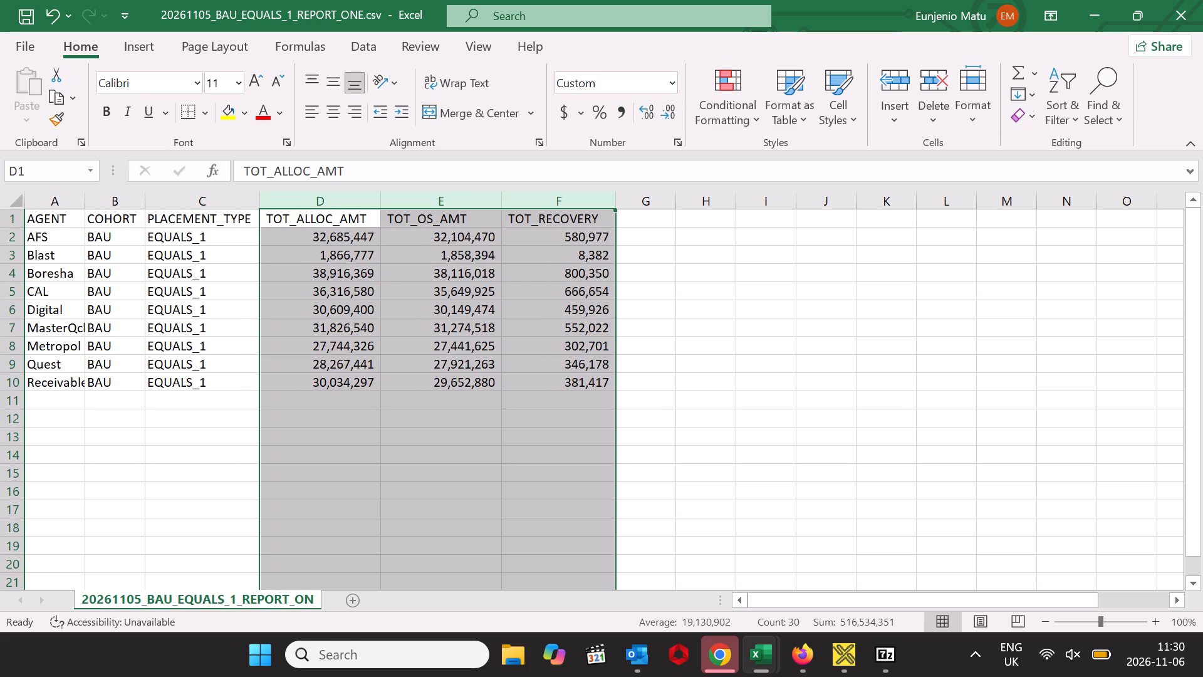
pyautogui.click(751, 379)
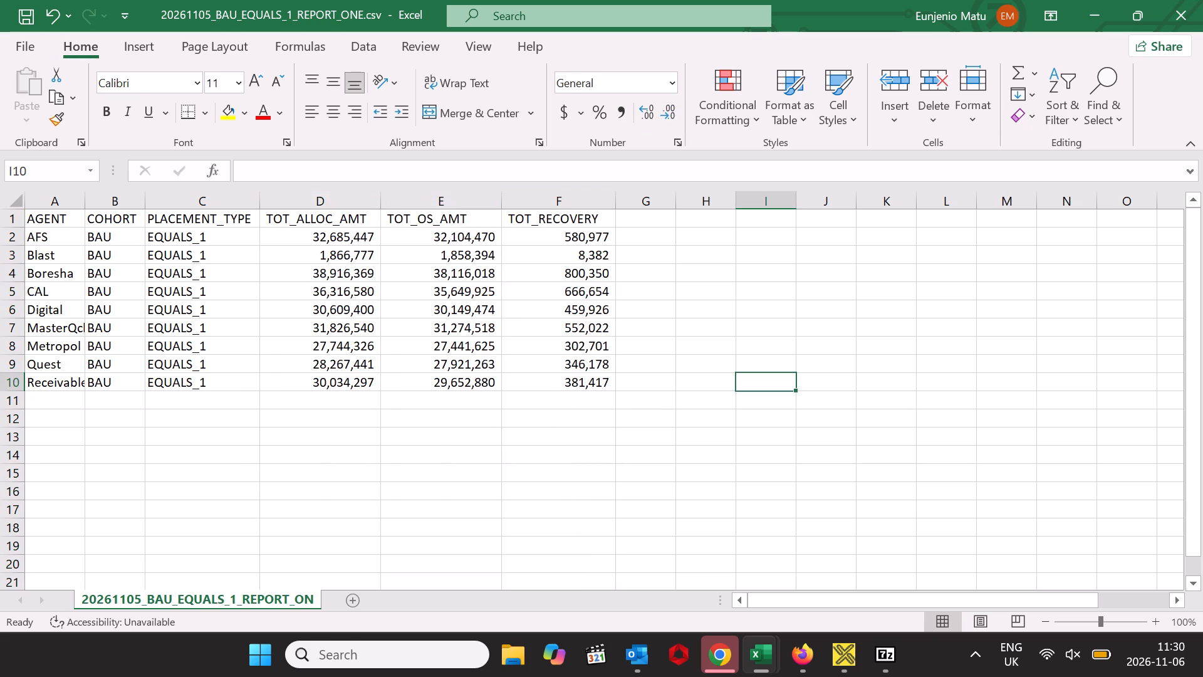
# Add filters to the header row from AGENT to TOT_RECOVERY and make the headers bold.
pyautogui.moveTo(55, 216); pyautogui.dragTo(534, 222)
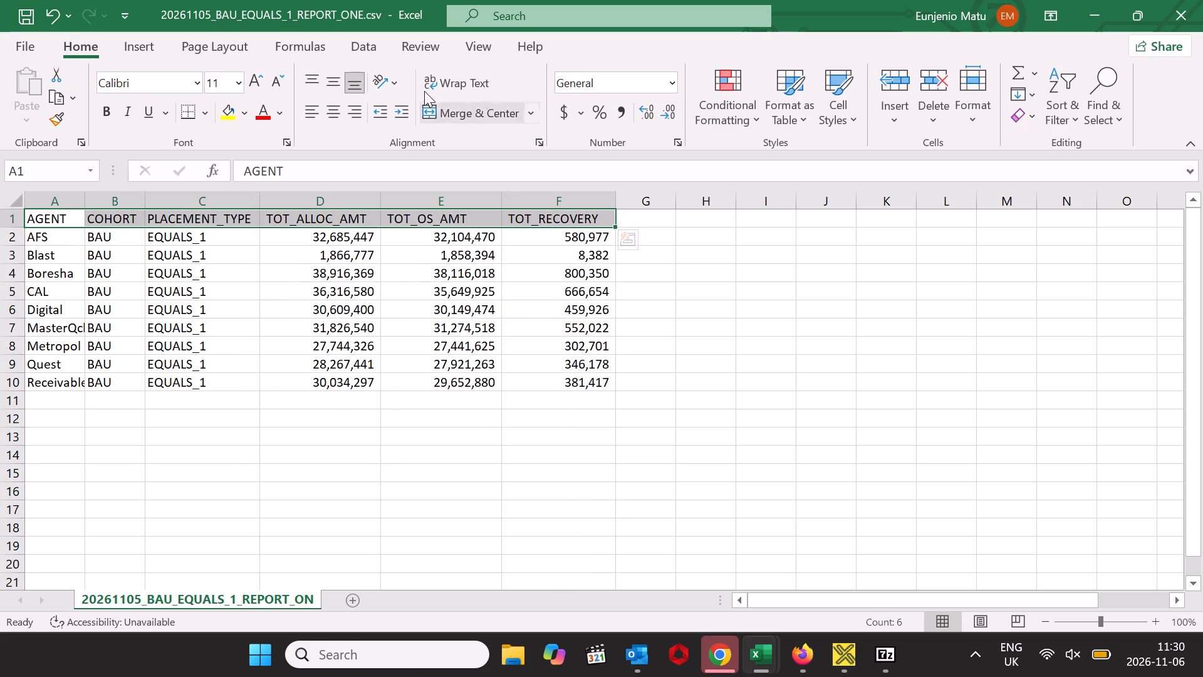
pyautogui.click(1061, 95)
pyautogui.click(1076, 229)
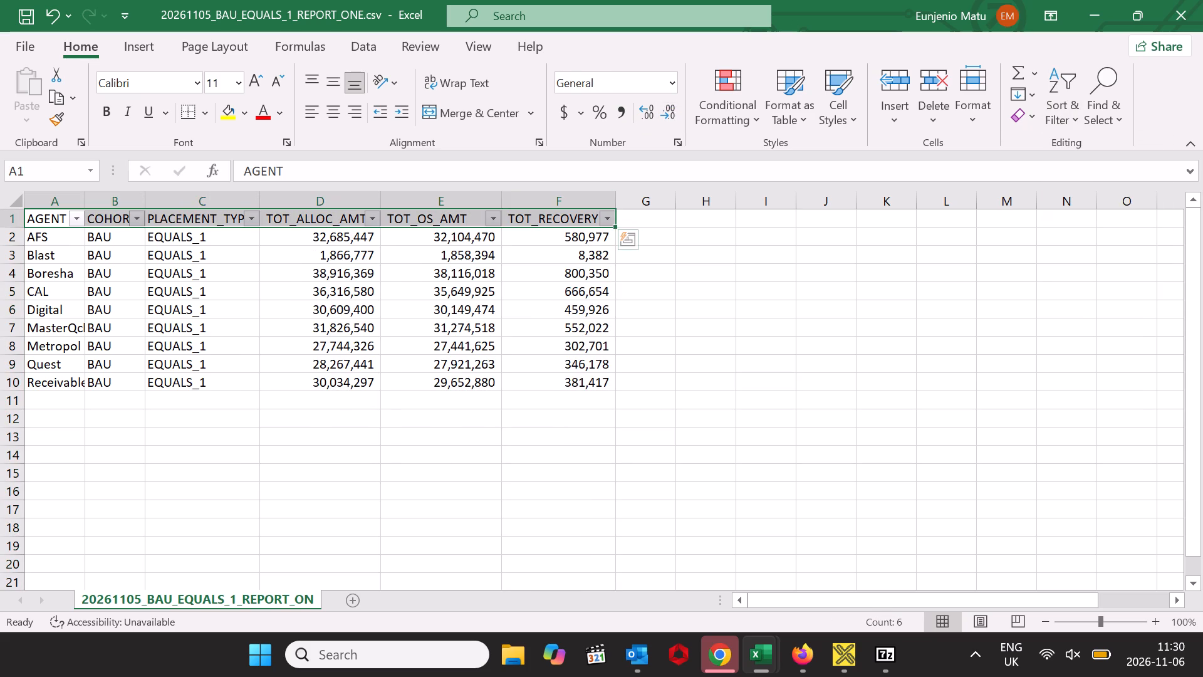
pyautogui.click(100, 110)
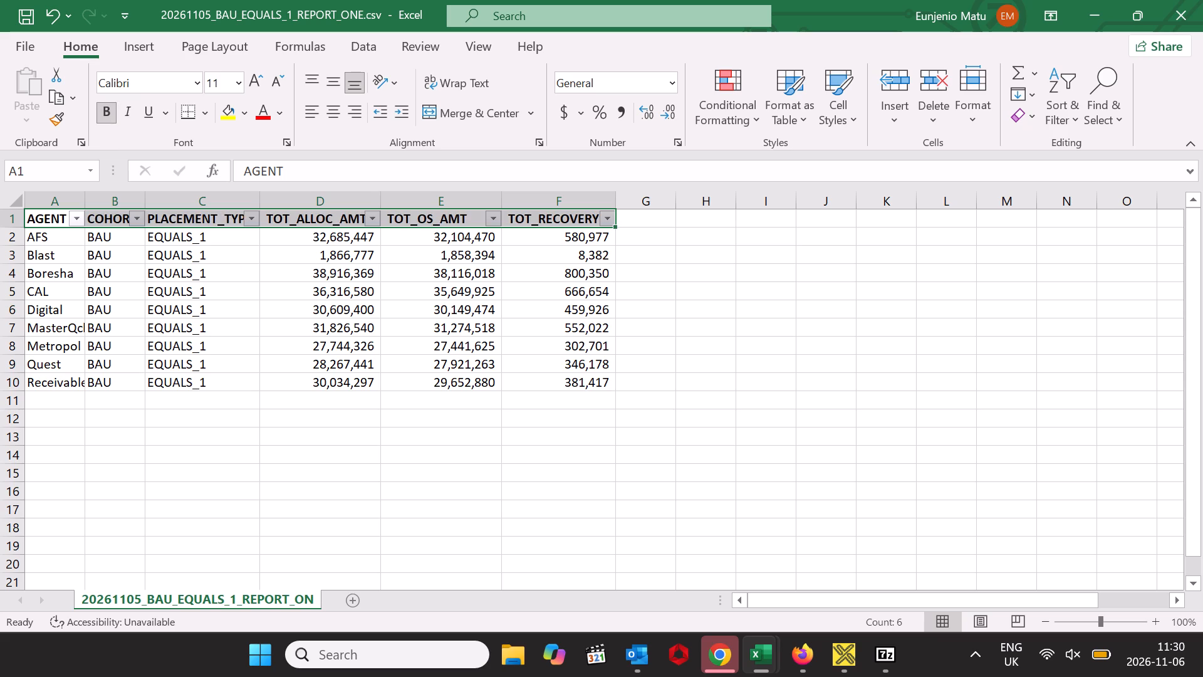
# Apply all borders to the whole EQUALS_1 table, including the header row.
pyautogui.moveTo(43, 214); pyautogui.dragTo(559, 374)
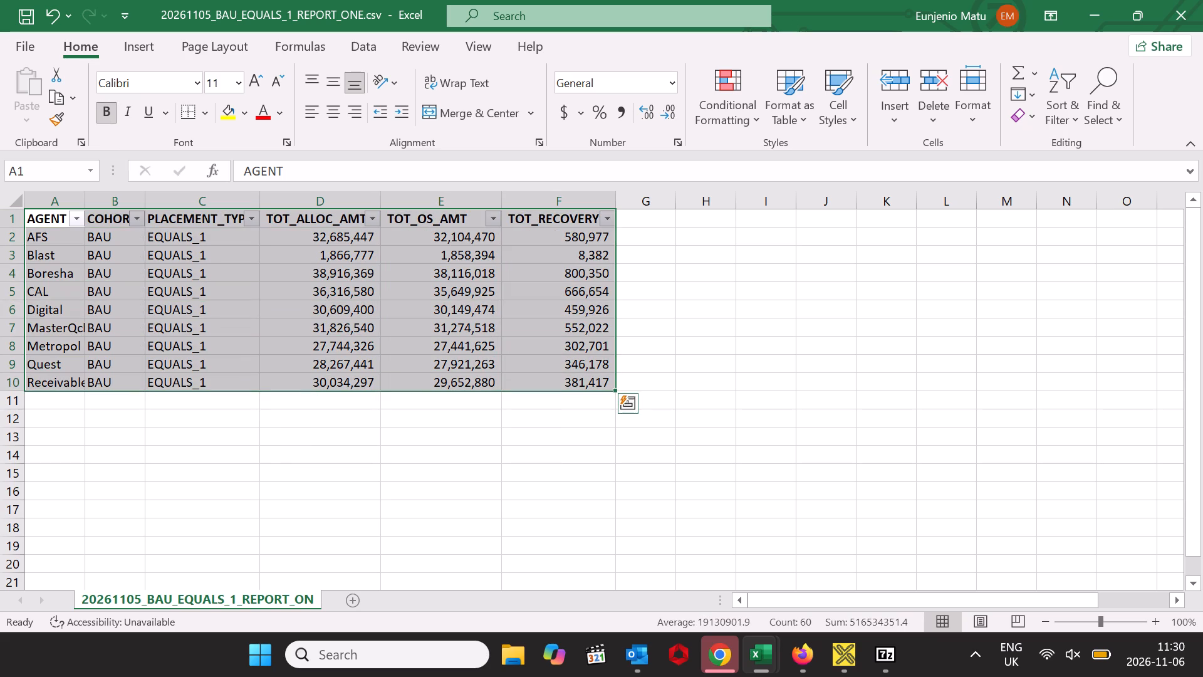
pyautogui.click(207, 119)
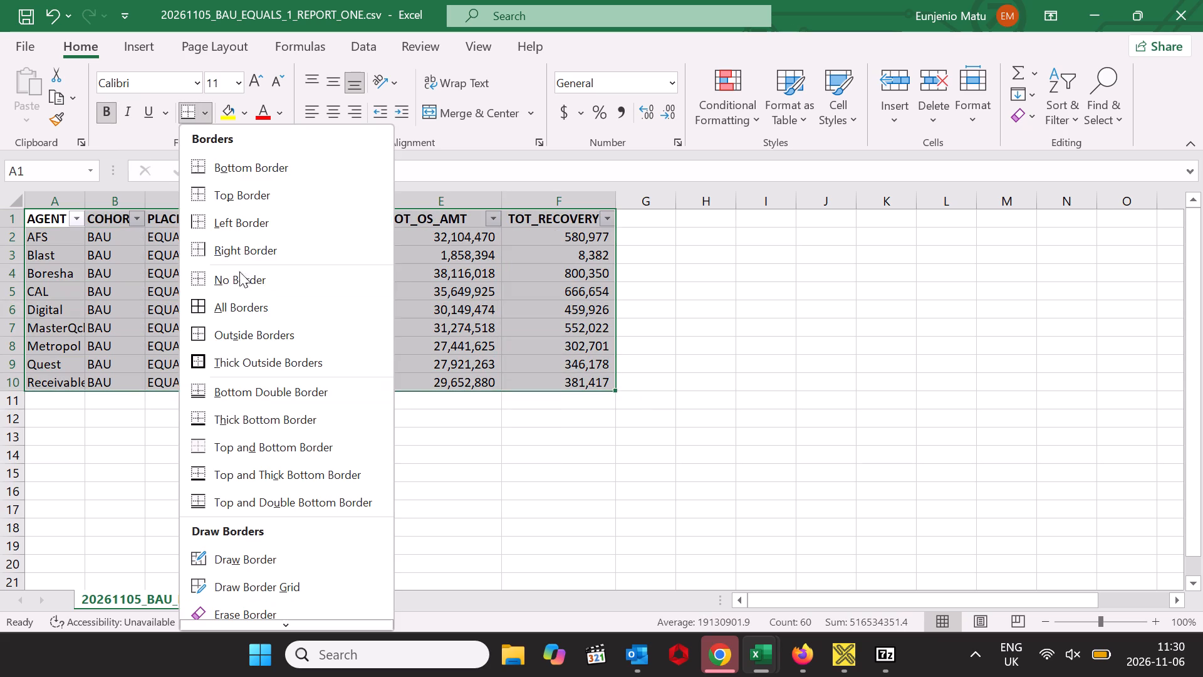
pyautogui.click(222, 304)
pyautogui.click(762, 458)
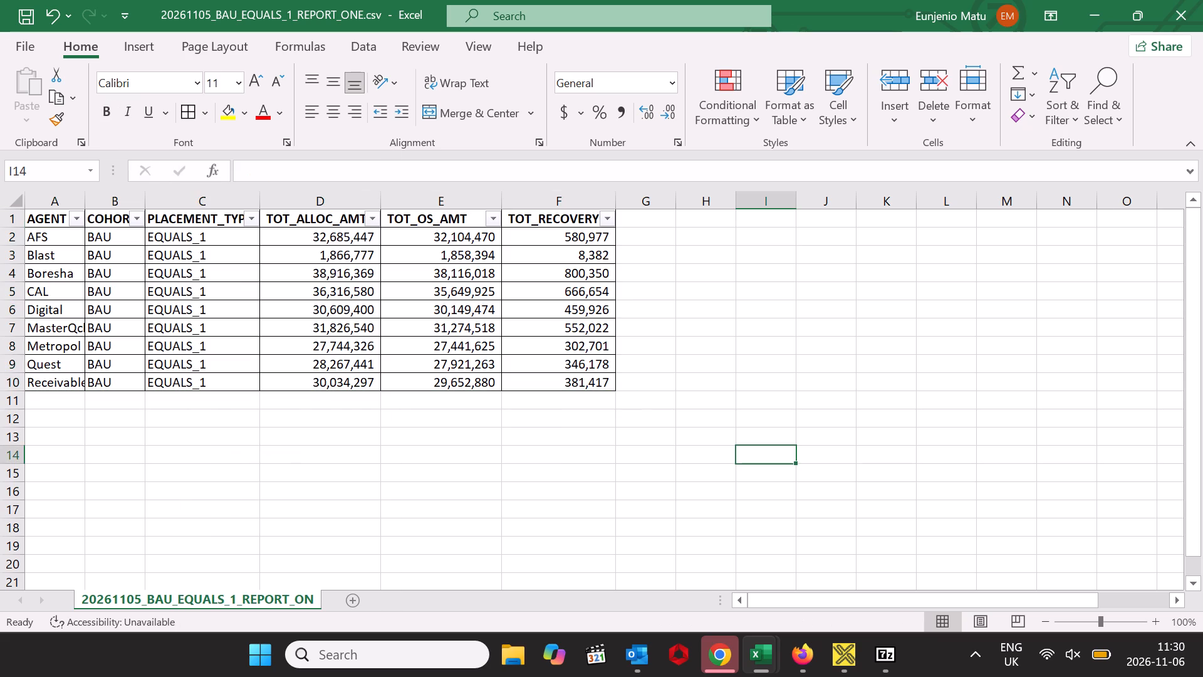
# Sort the EQUALS_1 table by TOT_RECOVERY from largest to smallest.
pyautogui.click(602, 221)
pyautogui.click(466, 242)
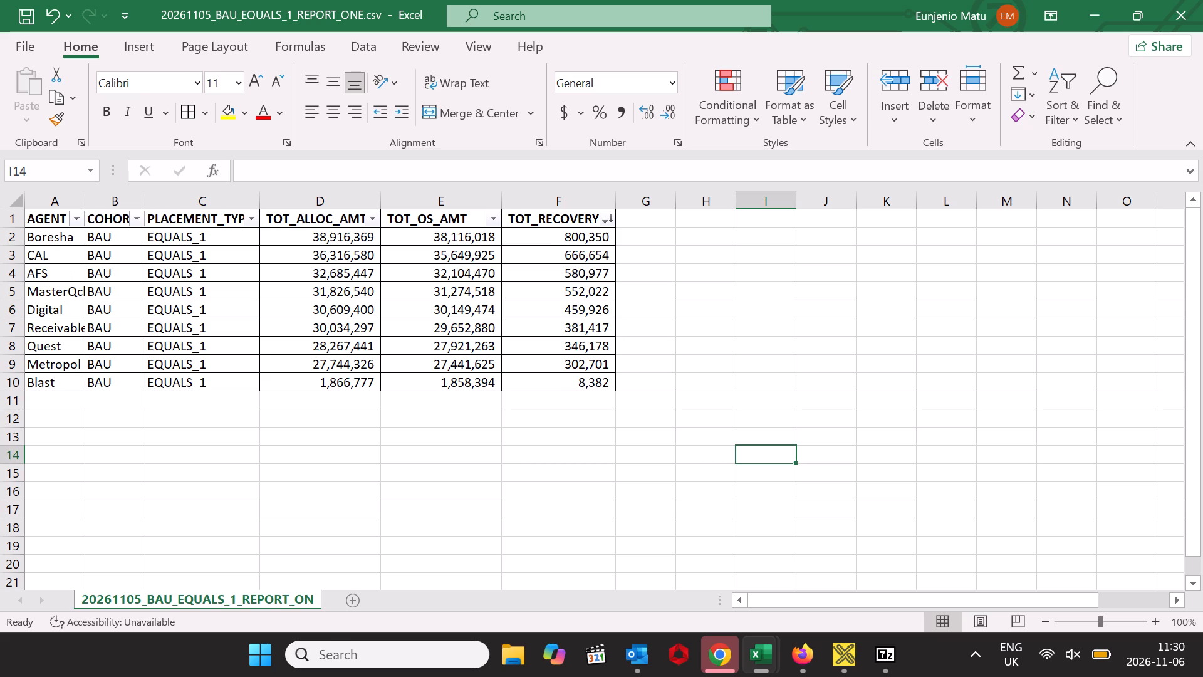
pyautogui.click(793, 359)
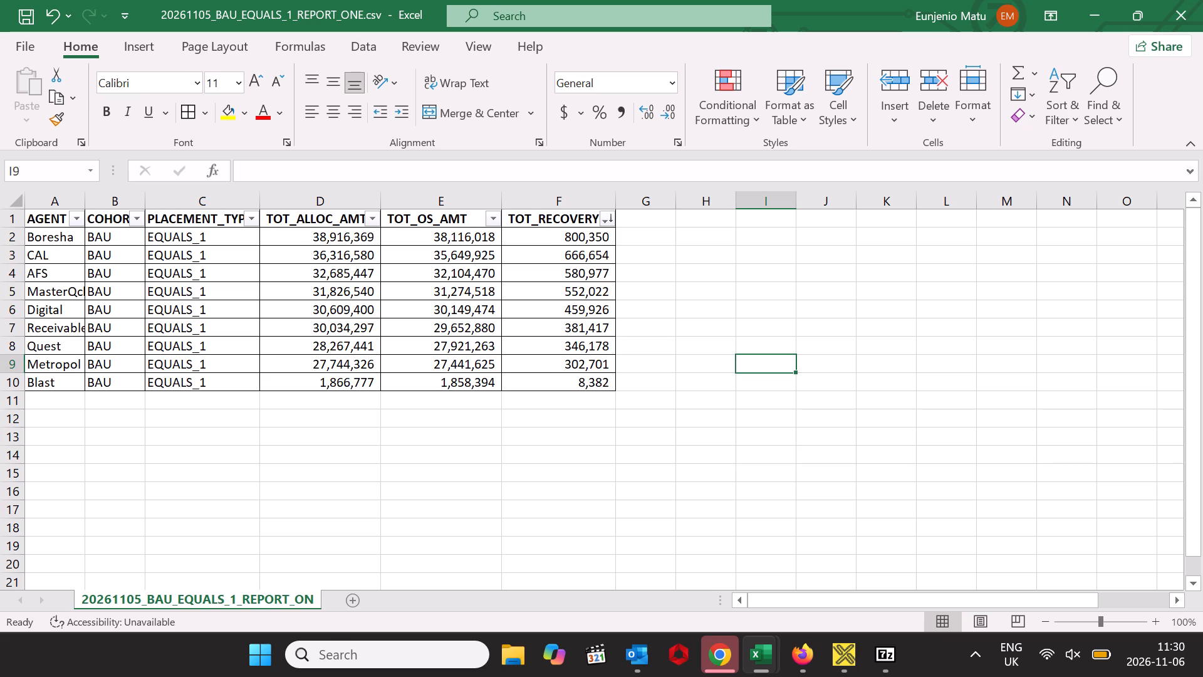
# Apply a green-white-red color scale to the TOT_RECOVERY amounts from Boresha to Metropol, leaving out Blast.
pyautogui.moveTo(540, 234); pyautogui.dragTo(555, 354)
pyautogui.click(555, 354)
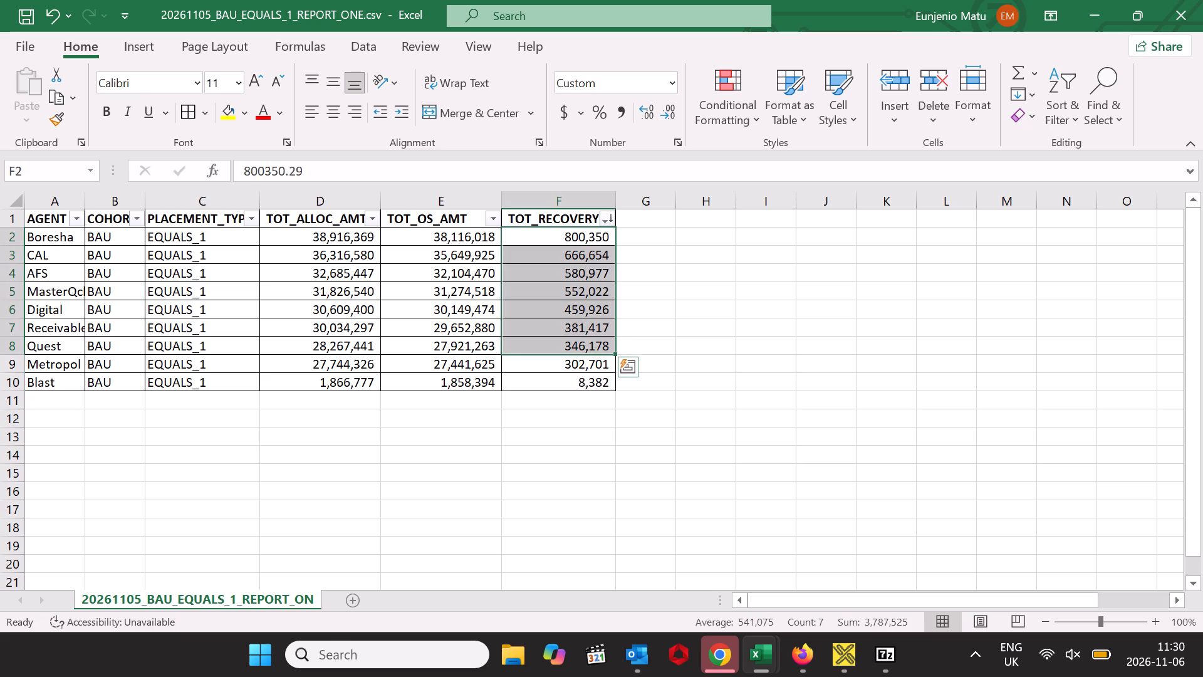
pyautogui.moveTo(524, 238); pyautogui.dragTo(563, 363)
pyautogui.click(726, 111)
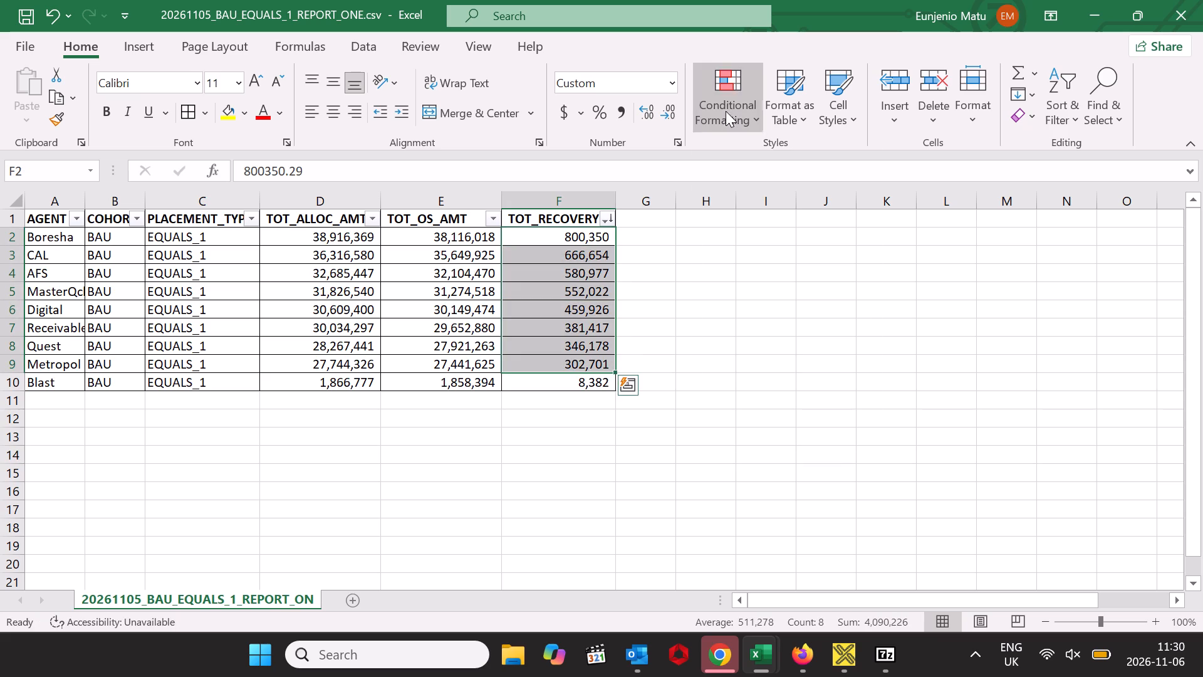
pyautogui.click(940, 285)
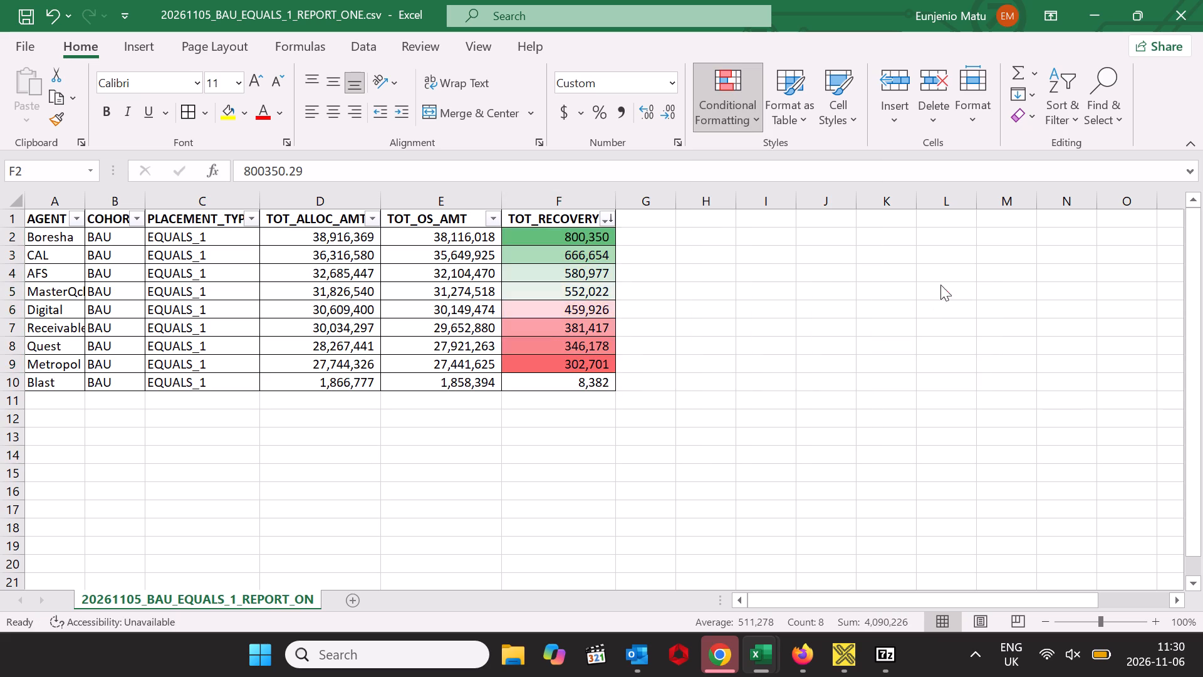
# Apply the green-white-red color scale to the TOT_OS_AMT values from Boresha to Metropol, leaving out Blast.
pyautogui.moveTo(413, 240); pyautogui.dragTo(458, 354)
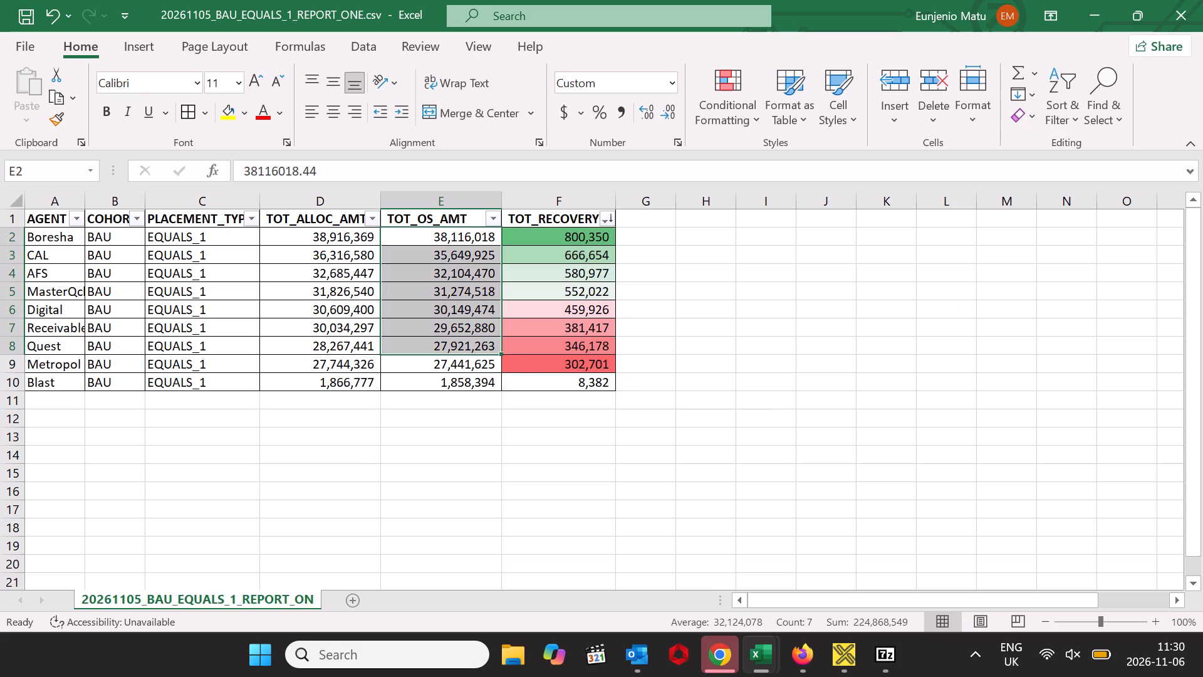
pyautogui.moveTo(400, 237); pyautogui.dragTo(442, 372)
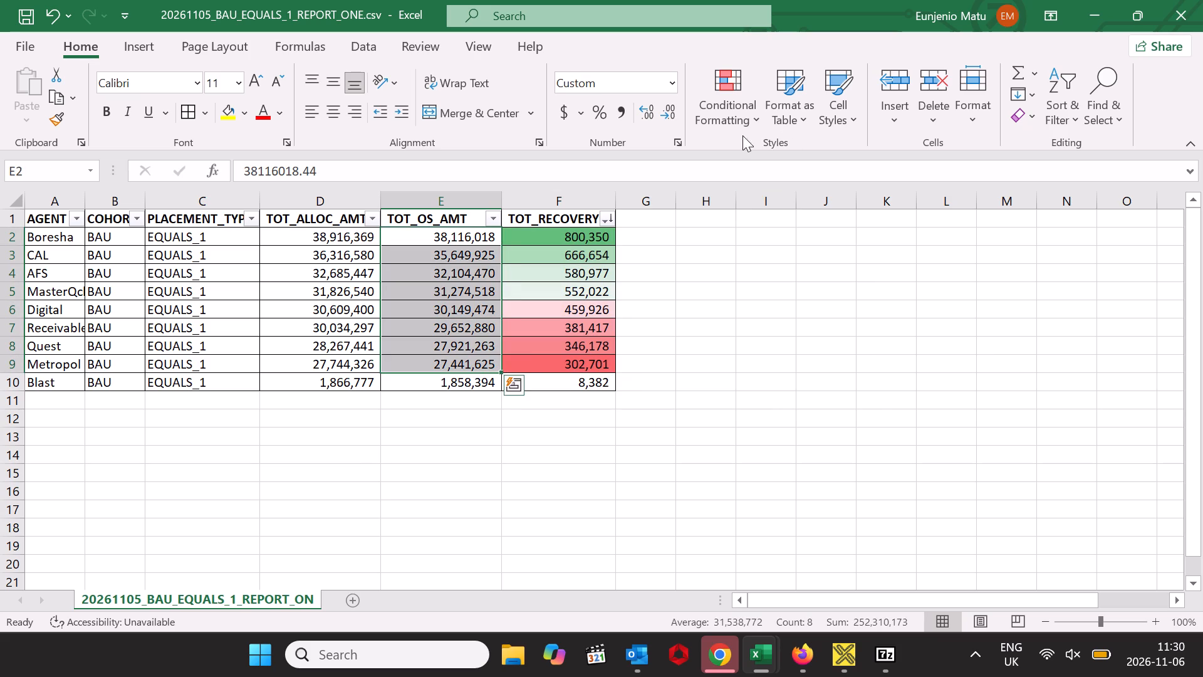
pyautogui.moveTo(730, 114); pyautogui.dragTo(732, 106)
pyautogui.click(945, 286)
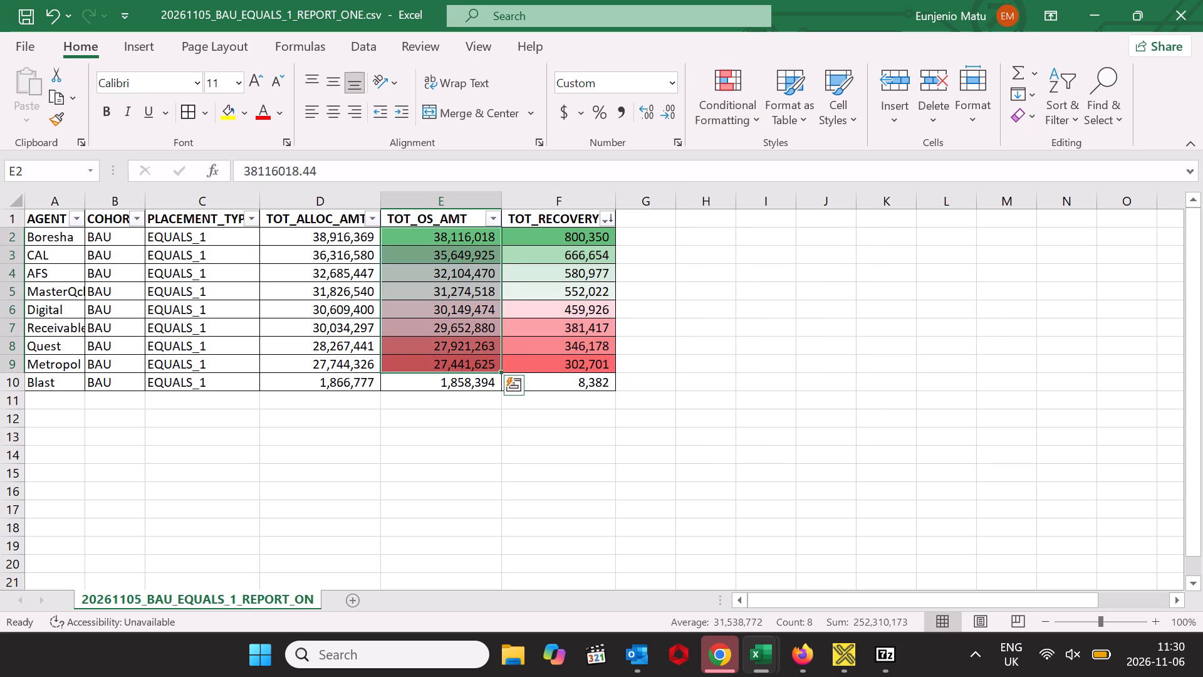
# Apply the green-white-red color scale to the TOT_ALLOC_AMT values from Boresha to Metropol, leaving out Blast.
pyautogui.moveTo(290, 236); pyautogui.dragTo(317, 359)
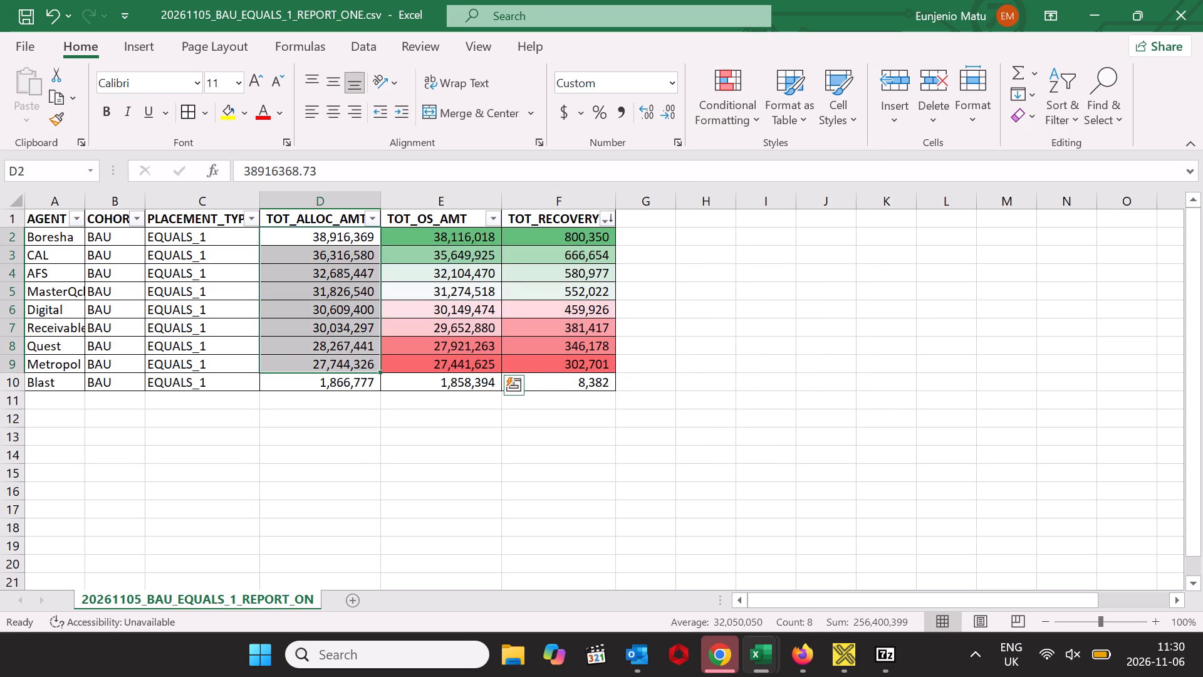
pyautogui.click(730, 120)
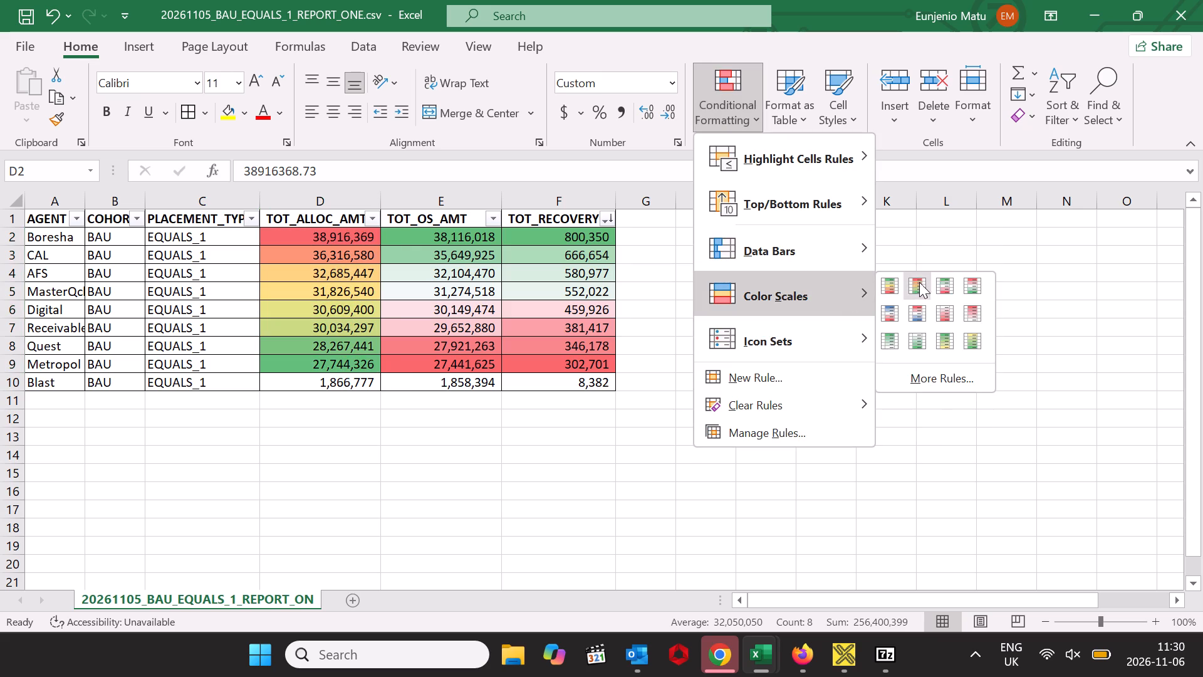
pyautogui.click(945, 280)
pyautogui.click(760, 335)
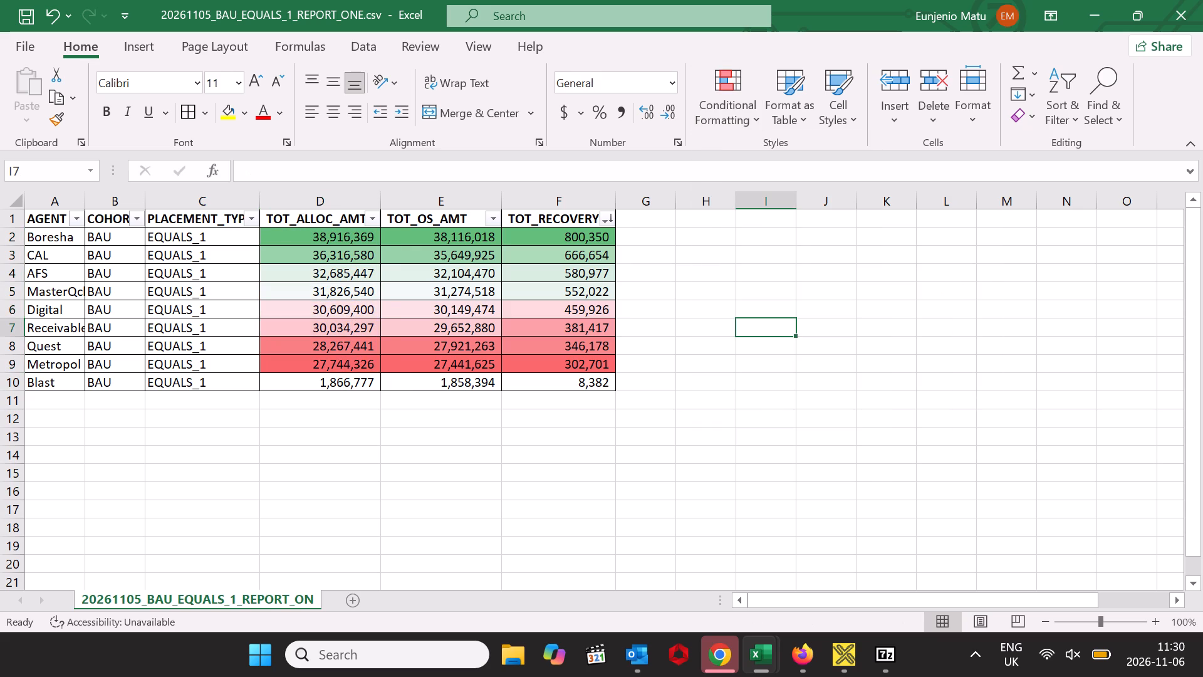
# Compare the AGENT lists in the EQUALS_1, GREATER_THAN_1 and POTENTIAL_180 reports.
pyautogui.moveTo(43, 235); pyautogui.dragTo(75, 384)
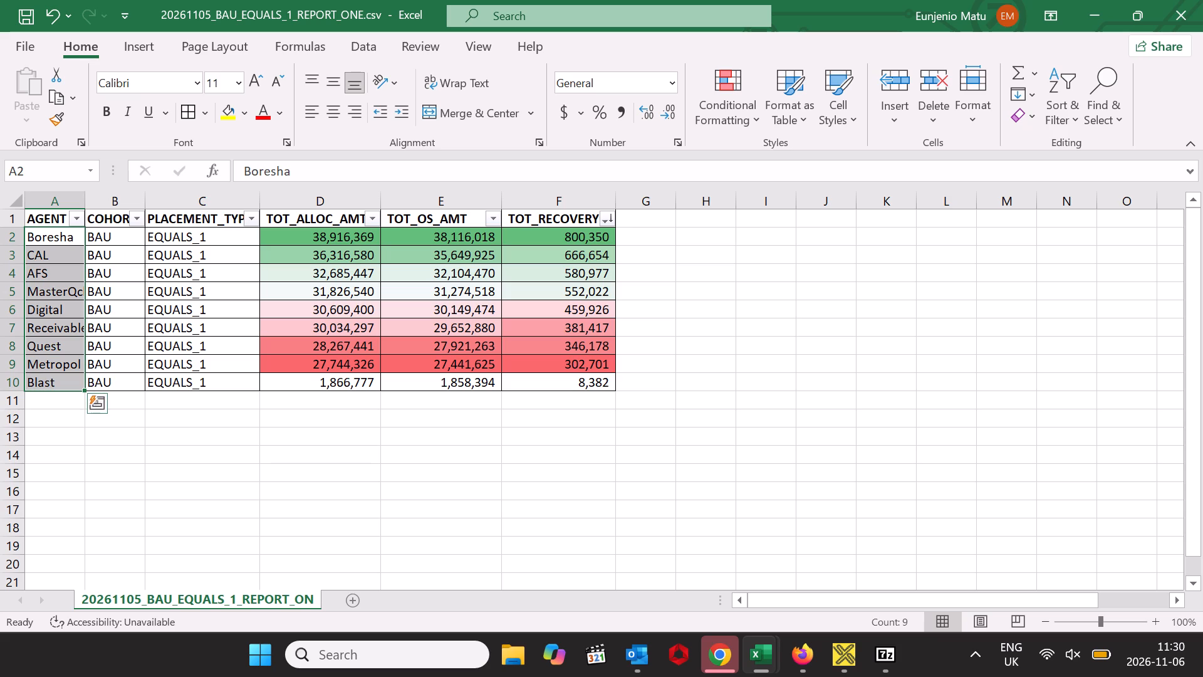
pyautogui.click(762, 653)
pyautogui.click(830, 575)
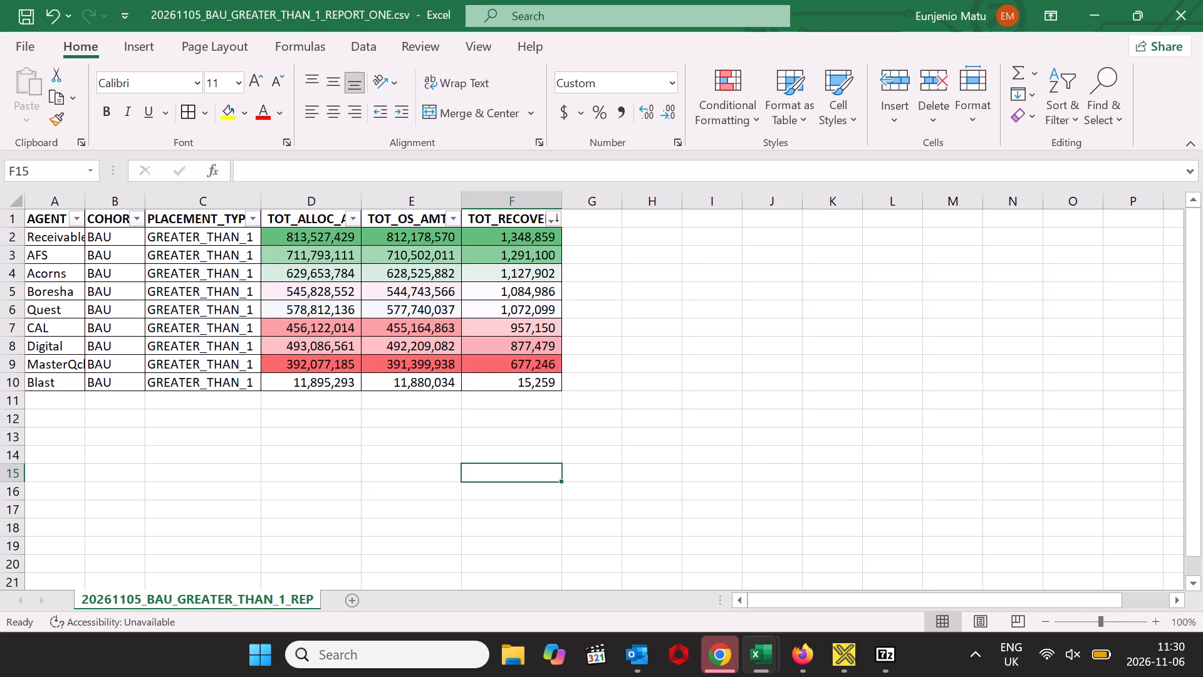
pyautogui.moveTo(36, 236); pyautogui.dragTo(39, 380)
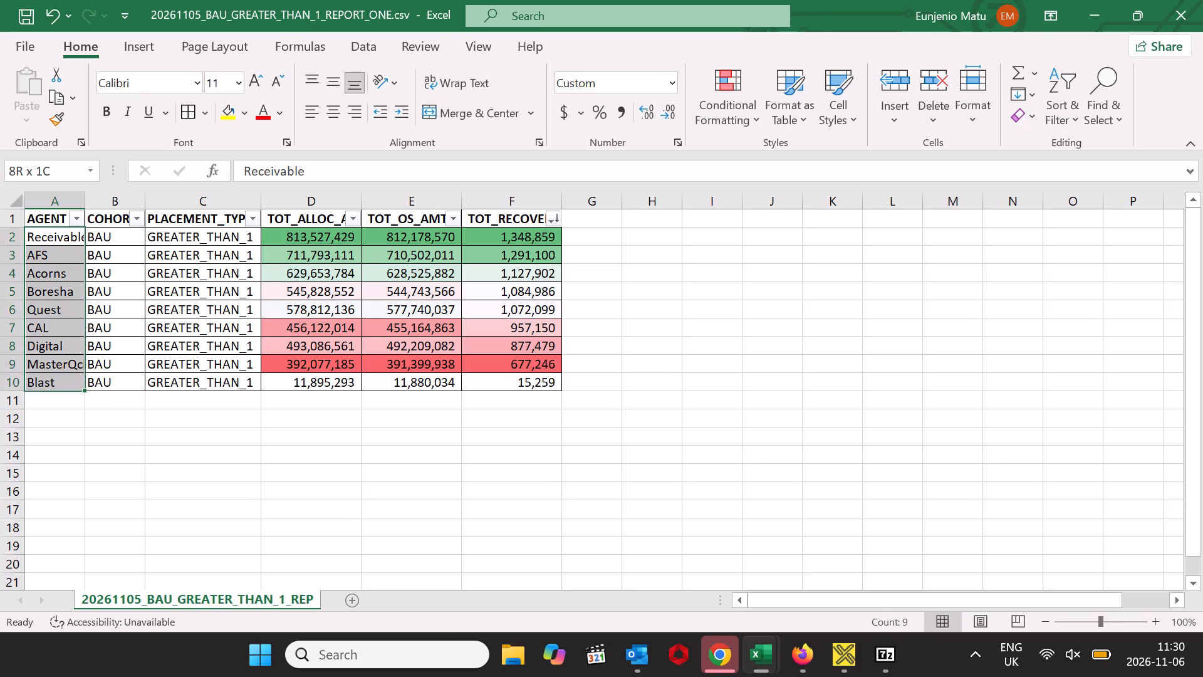
pyautogui.moveTo(39, 380); pyautogui.dragTo(40, 380)
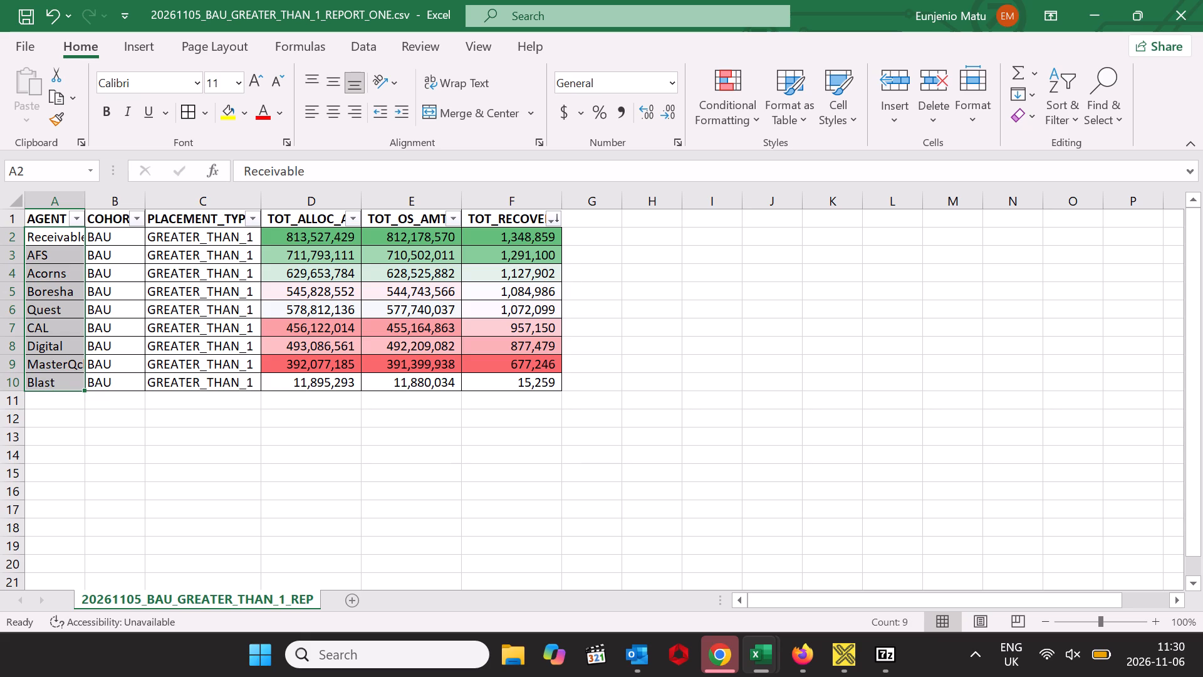
pyautogui.click(758, 651)
pyautogui.click(664, 575)
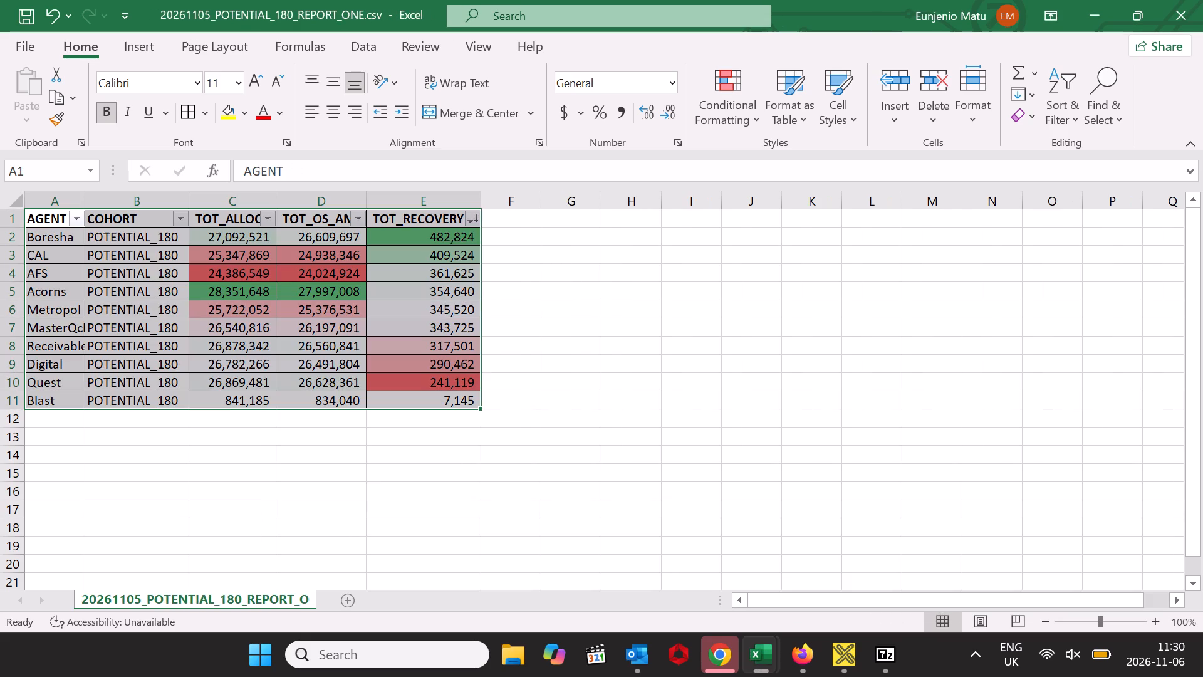
pyautogui.moveTo(40, 236); pyautogui.dragTo(48, 404)
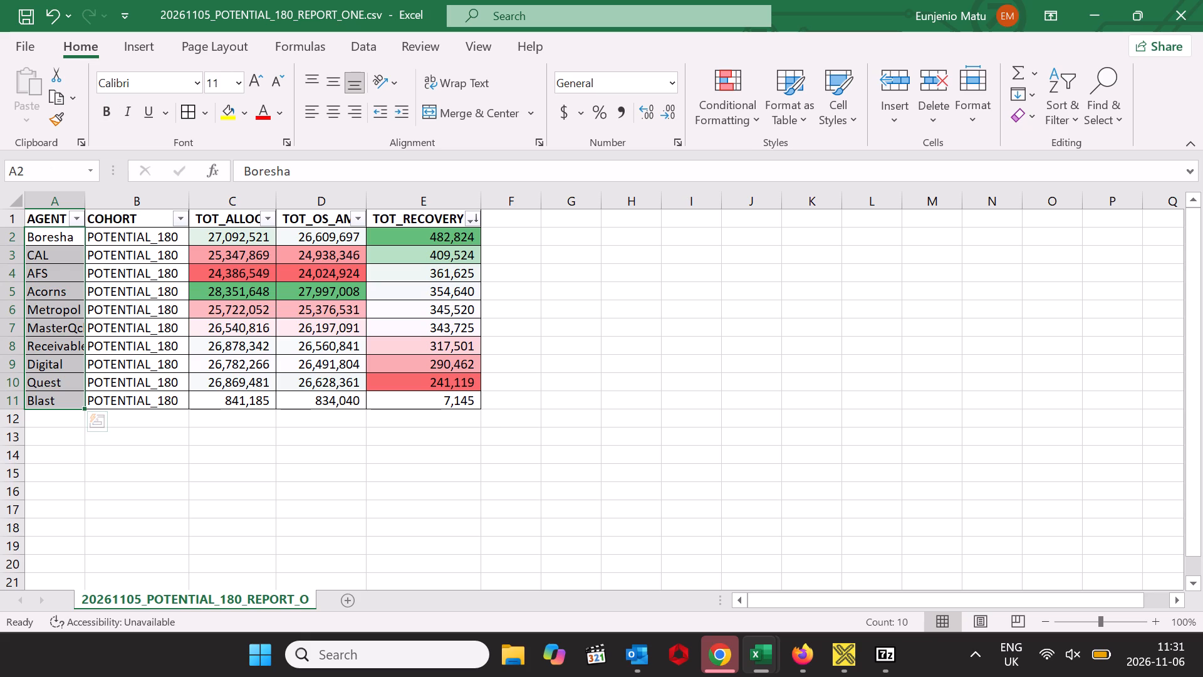
# Copy the AGENT column from the POTENTIAL_180 report into column I of the BAU GREATER_THAN_1 report.
pyautogui.click(50, 206)
pyautogui.rightClick(39, 227)
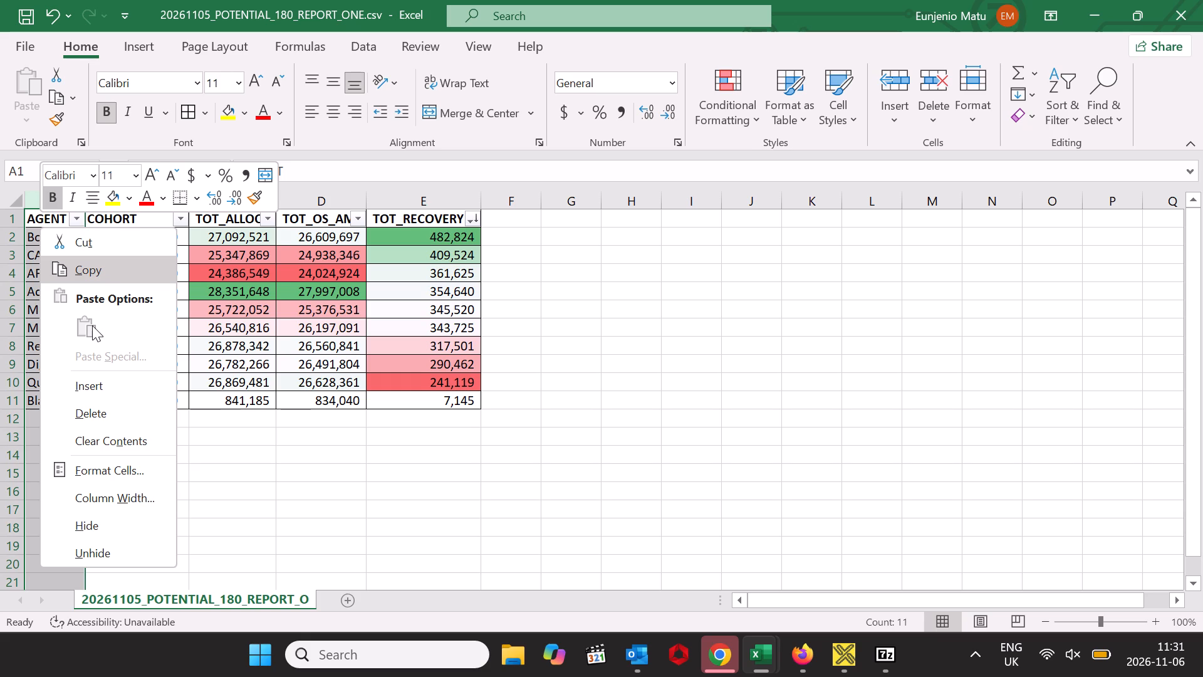
pyautogui.click(95, 267)
pyautogui.click(762, 644)
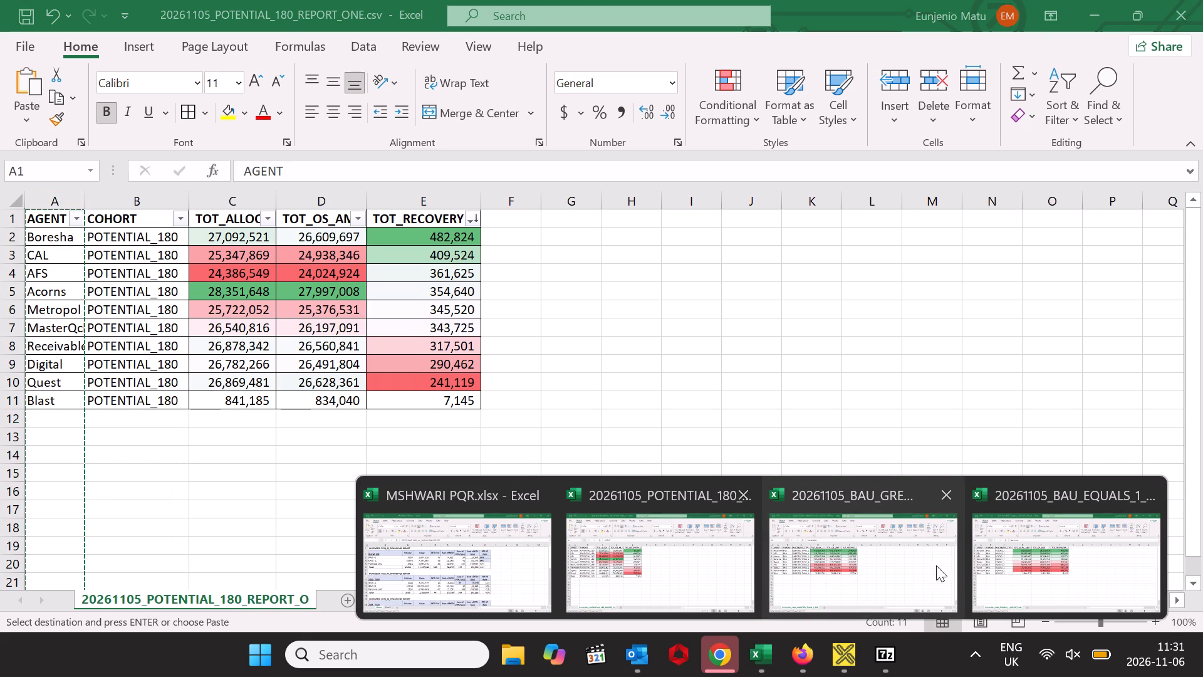
pyautogui.click(875, 550)
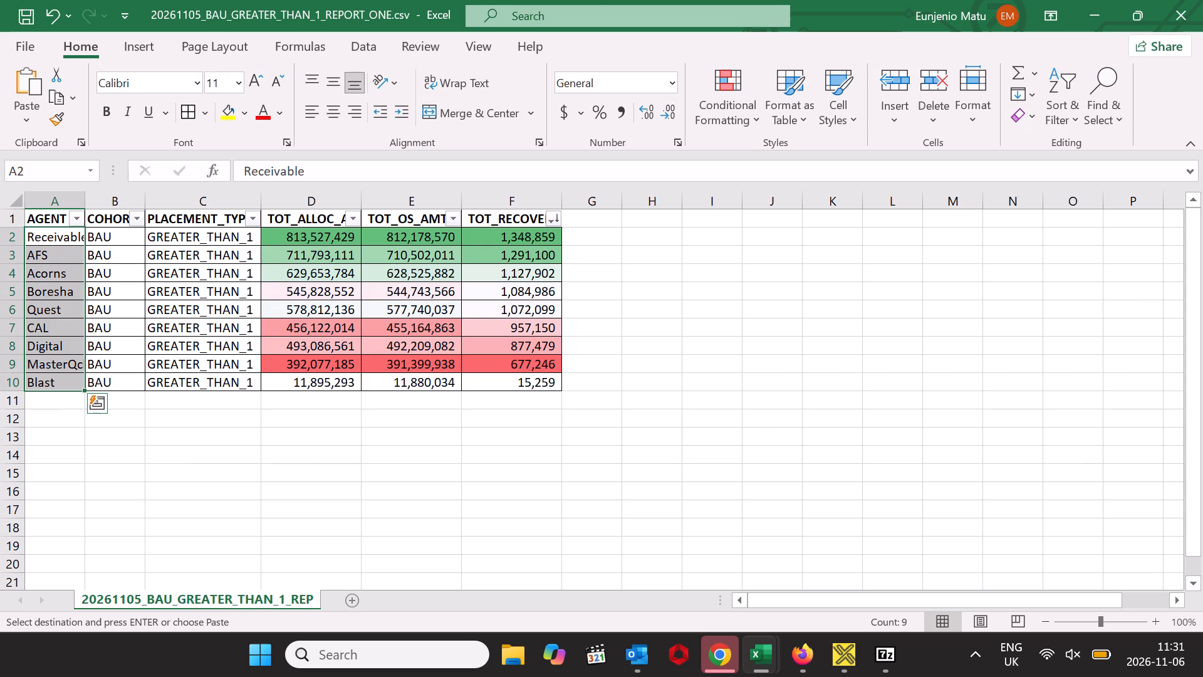
pyautogui.click(698, 220)
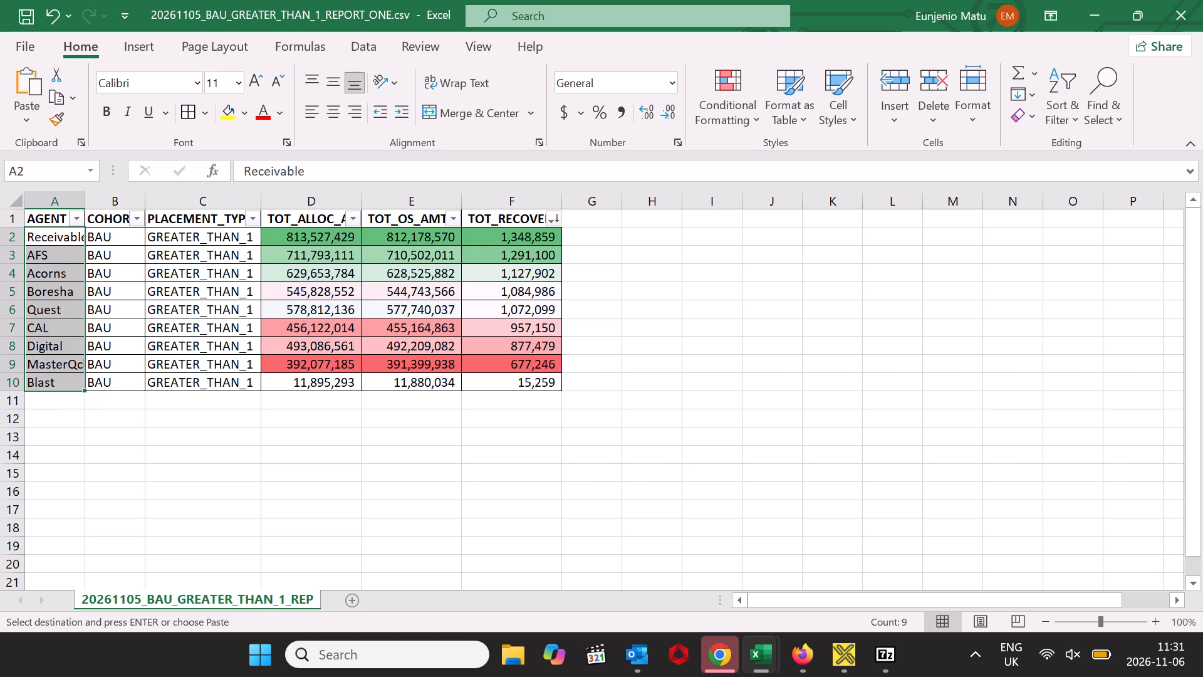
pyautogui.rightClick(698, 220)
pyautogui.click(745, 219)
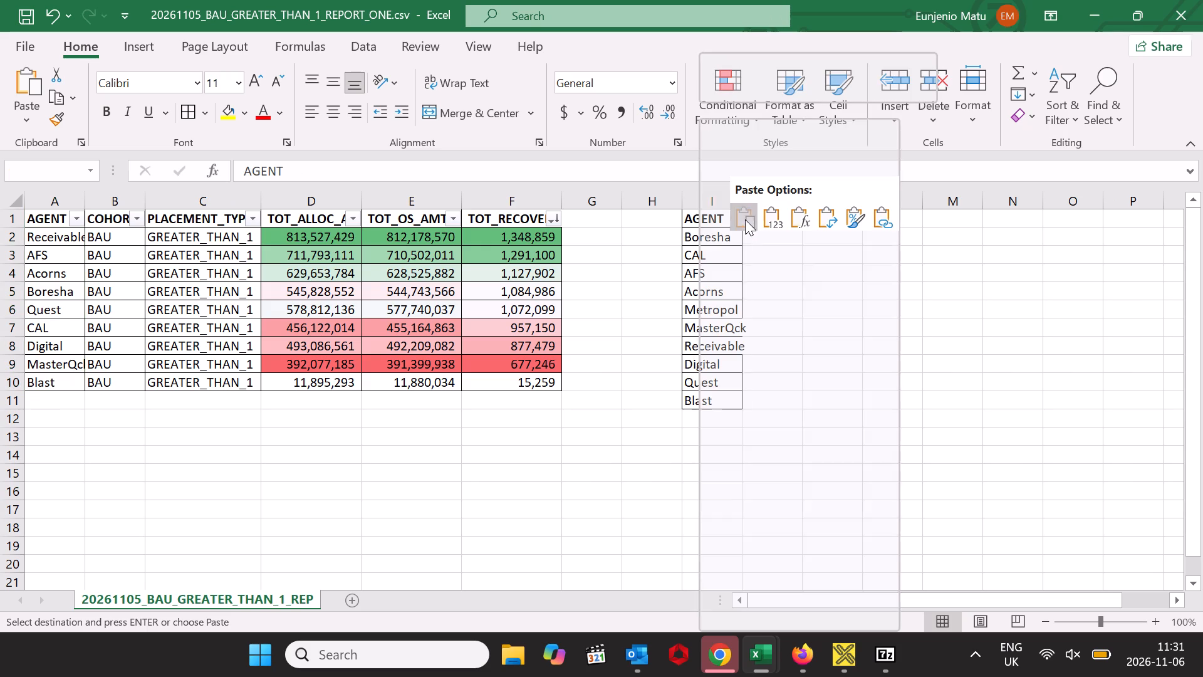
pyautogui.click(697, 254)
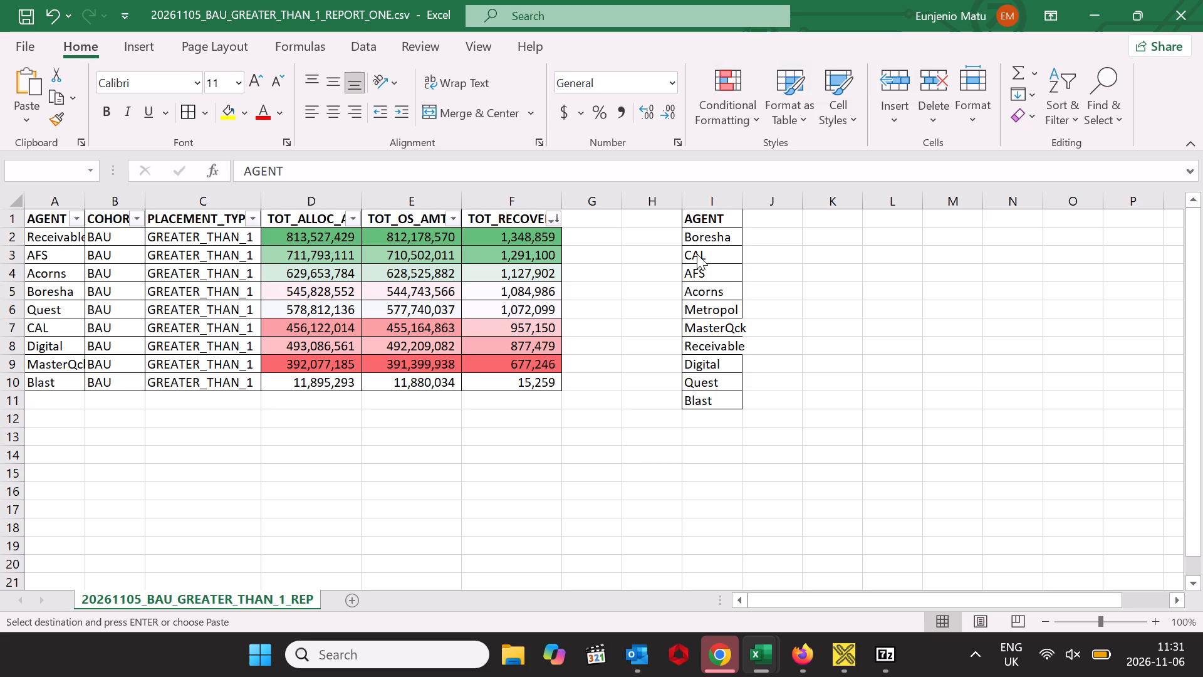
pyautogui.click(827, 293)
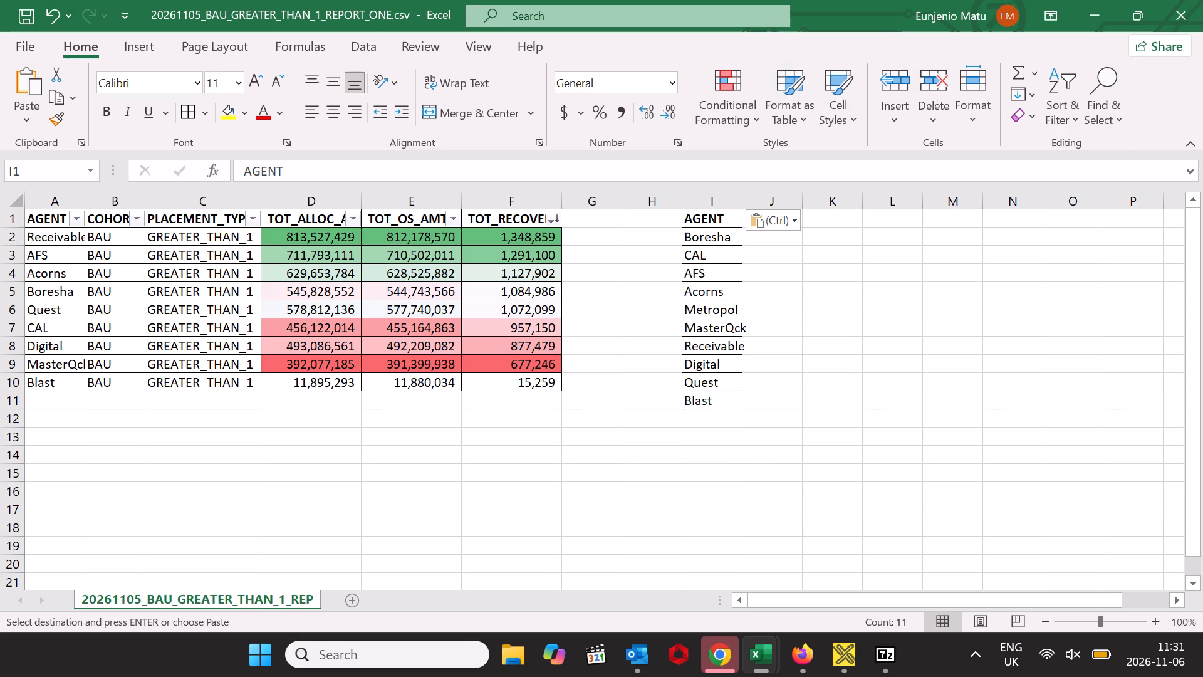
# Review the pasted agent names in column I, from Boresha to Blast.
pyautogui.moveTo(692, 236); pyautogui.dragTo(717, 382)
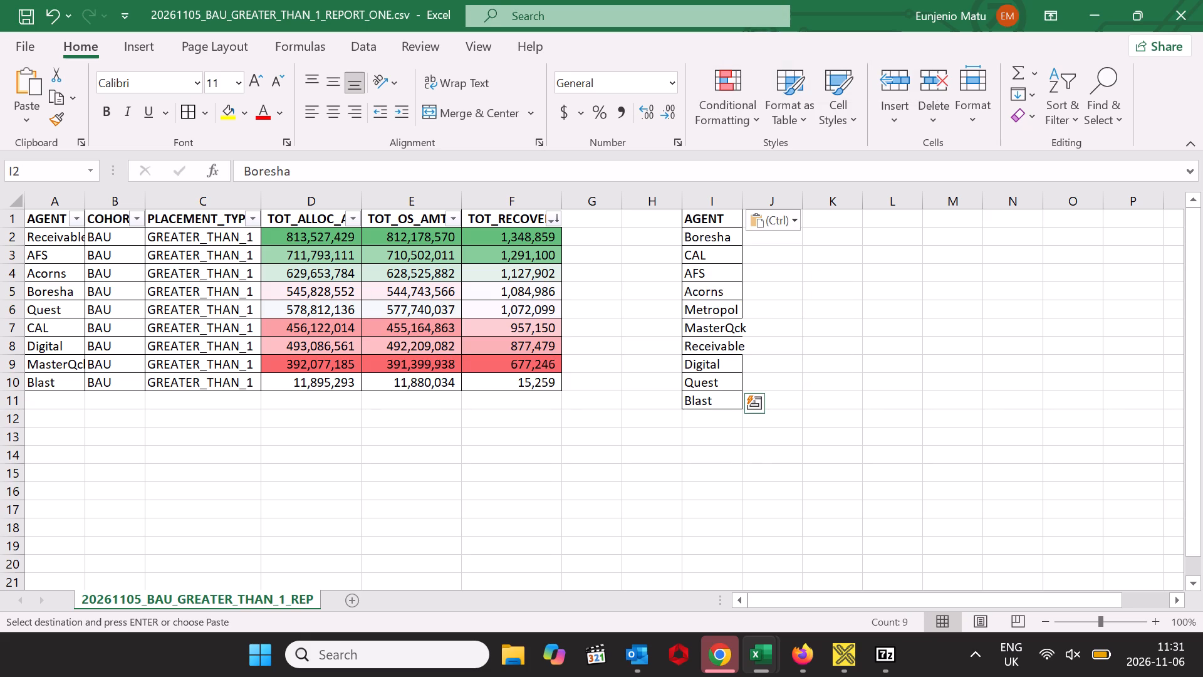
pyautogui.moveTo(706, 402); pyautogui.dragTo(705, 277)
pyautogui.click(940, 269)
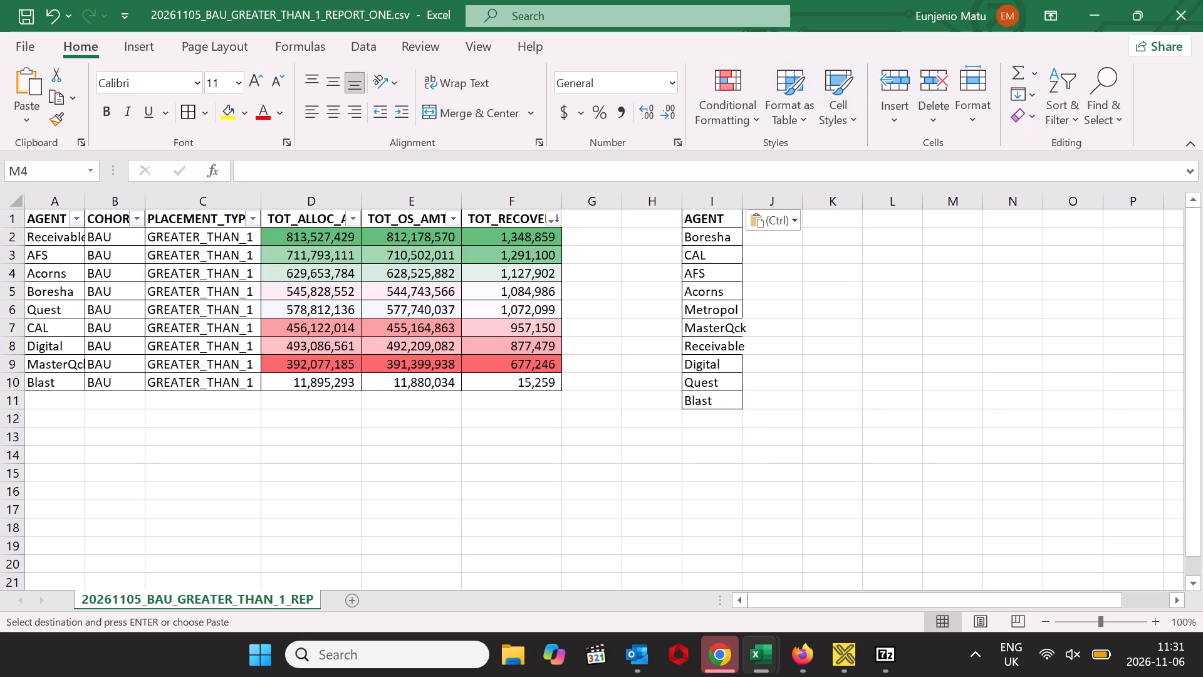
pyautogui.click(711, 197)
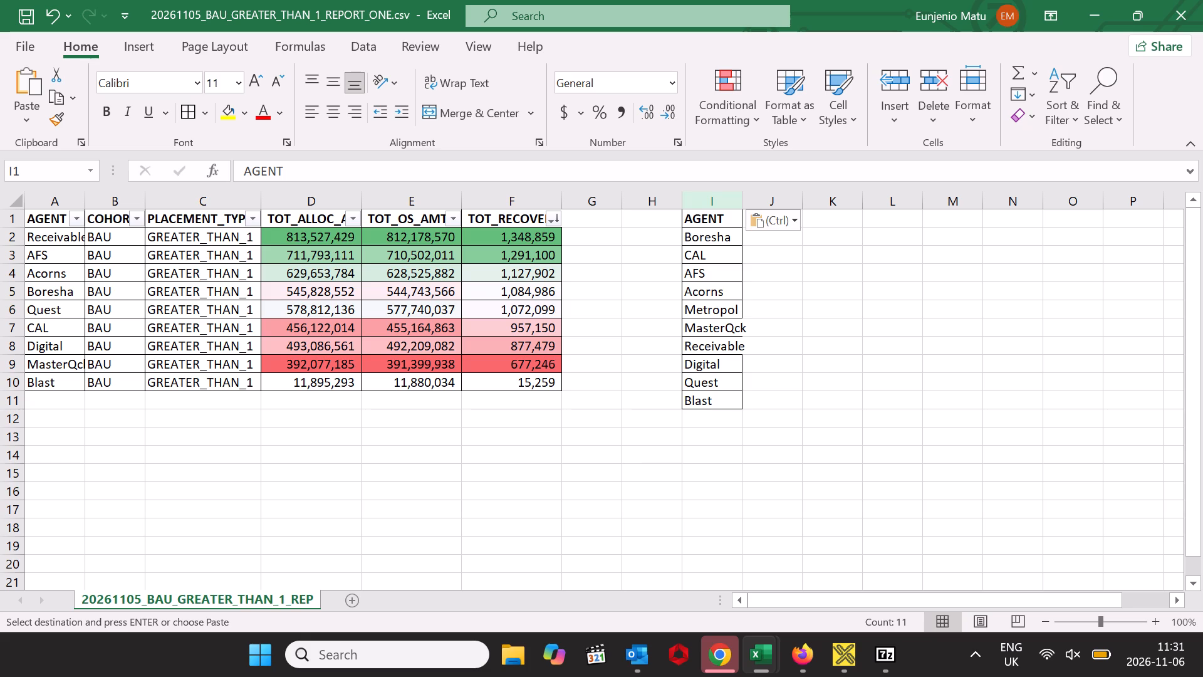
pyautogui.moveTo(724, 231); pyautogui.dragTo(712, 399)
pyautogui.scroll(6, 373, 412)
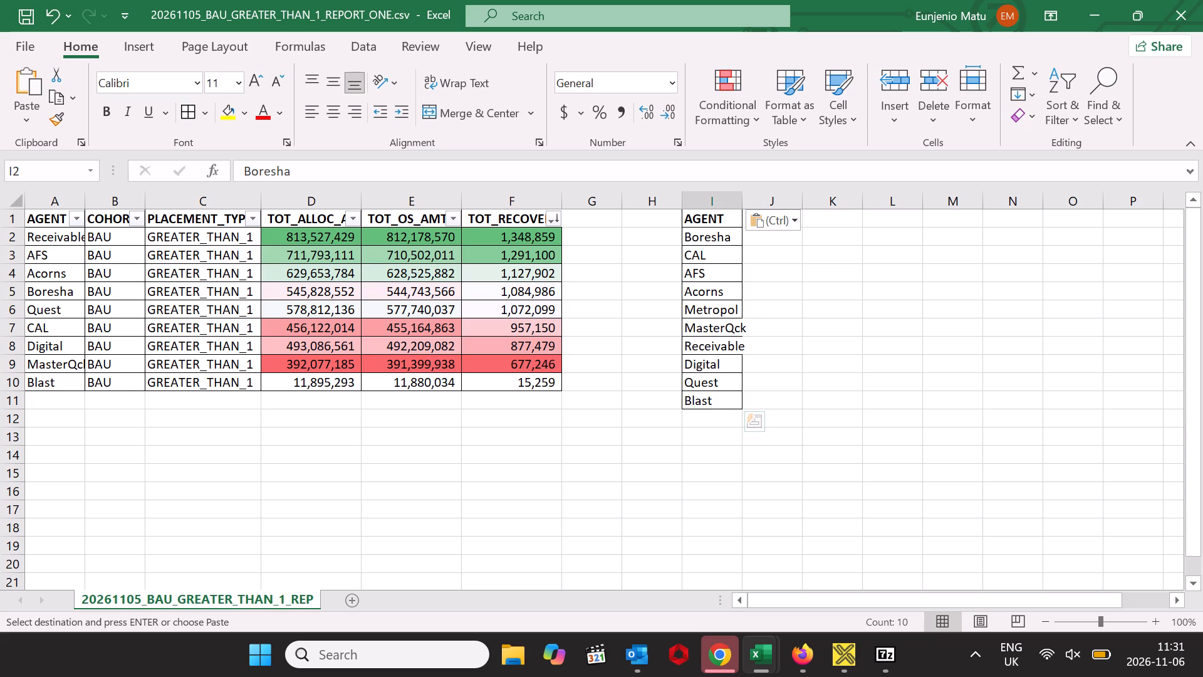
pyautogui.click(858, 283)
pyautogui.click(794, 224)
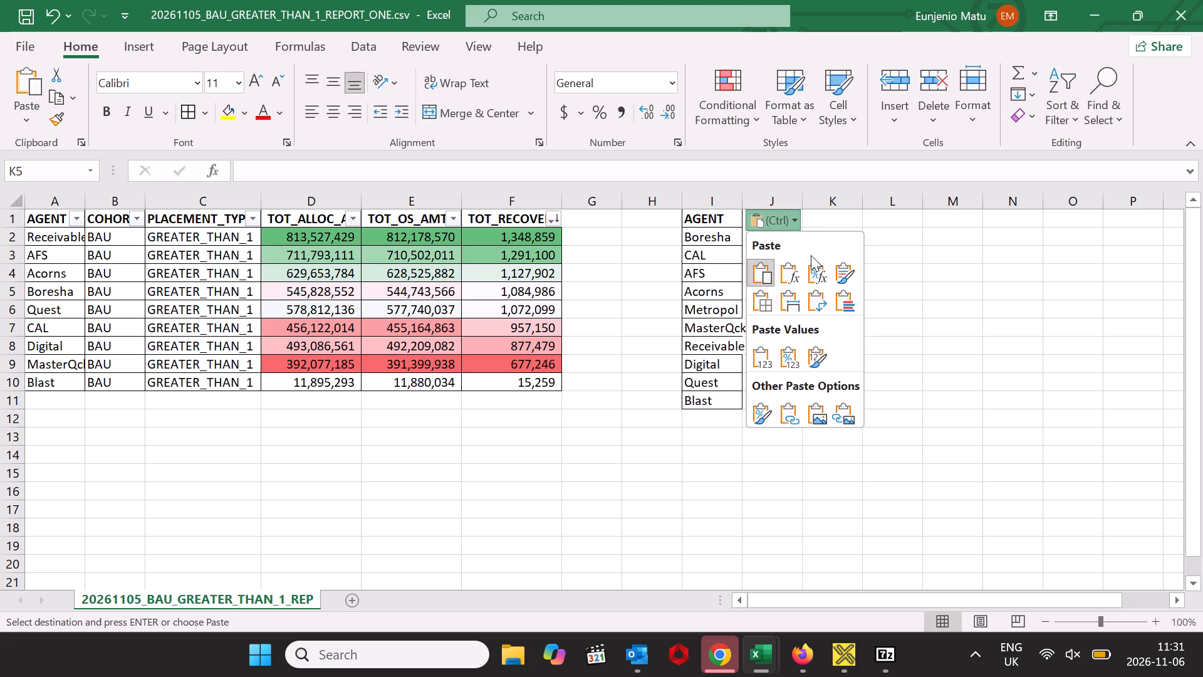
pyautogui.click(915, 233)
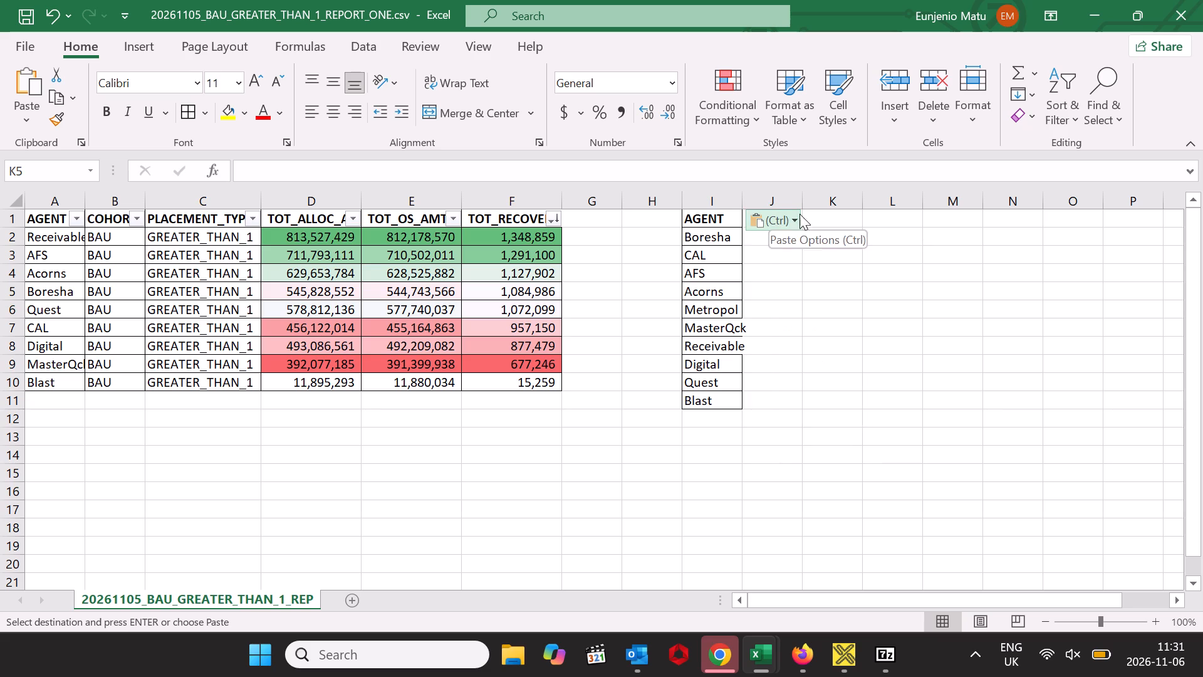
# Enter placeholder headings x in K1 and x in J1, beside the pasted AGENT list.
pyautogui.click(822, 214)
pyautogui.press('x')
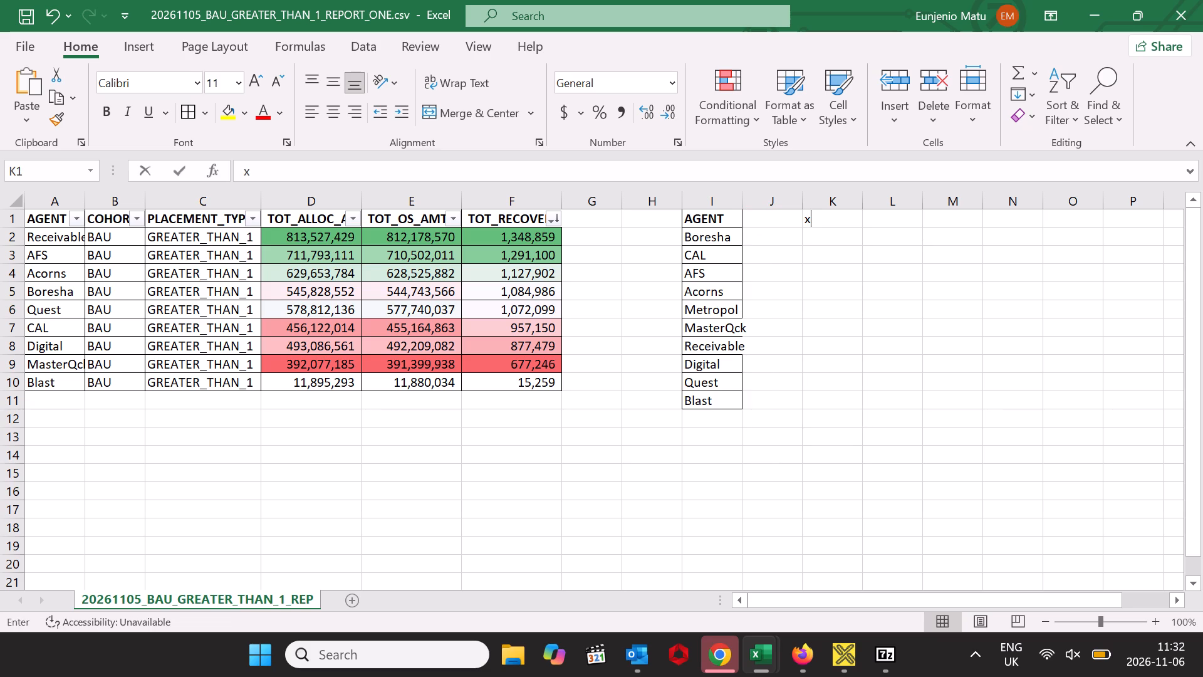
pyautogui.click(766, 220)
pyautogui.press('x')
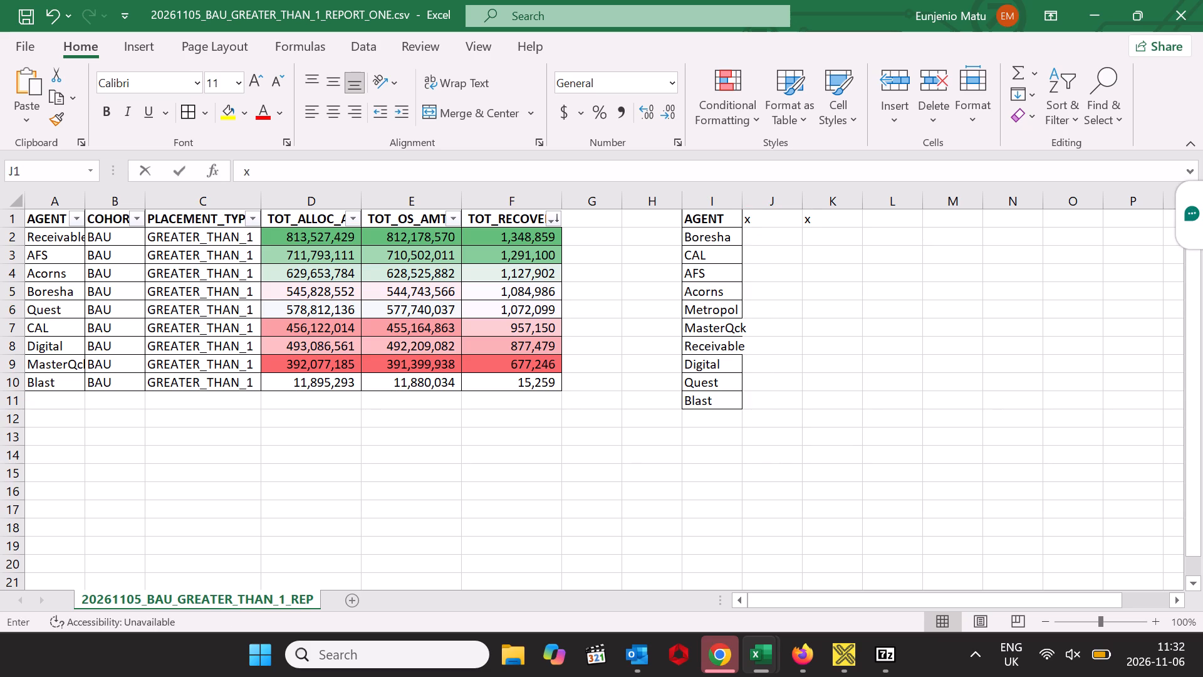
# Insert two blank columns before the pasted AGENT list in column I.
pyautogui.moveTo(701, 197); pyautogui.dragTo(702, 197)
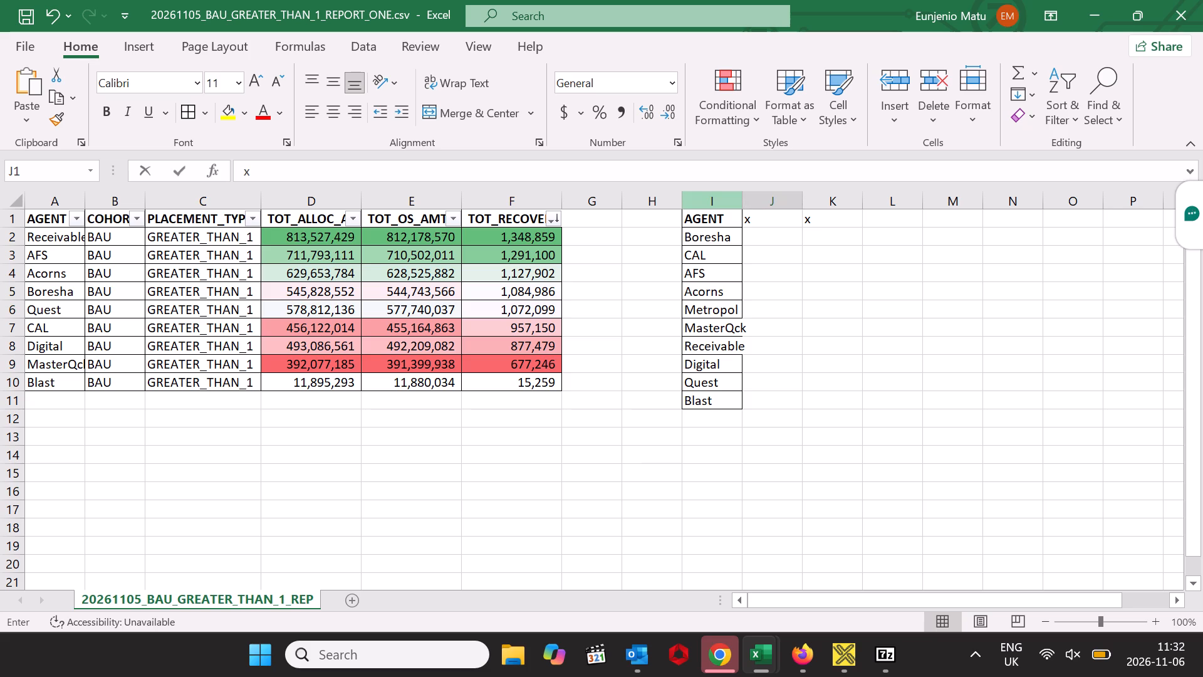
pyautogui.moveTo(702, 197); pyautogui.dragTo(781, 223)
pyautogui.moveTo(724, 200); pyautogui.dragTo(789, 226)
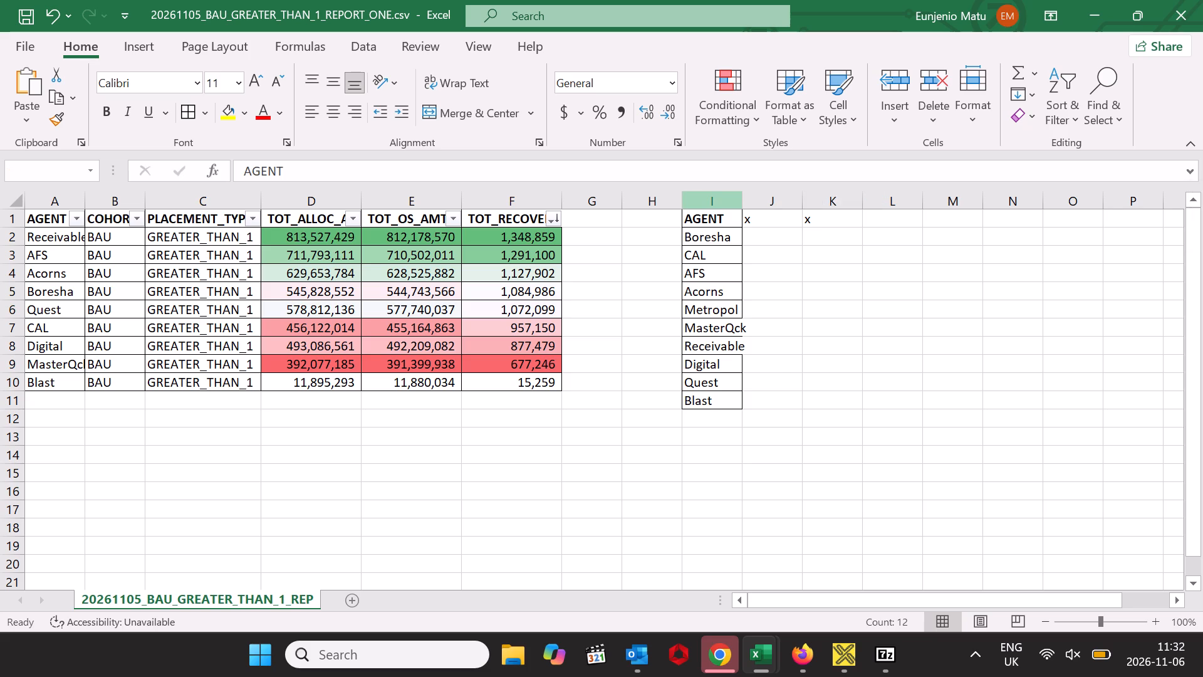
pyautogui.rightClick(739, 243)
pyautogui.click(788, 403)
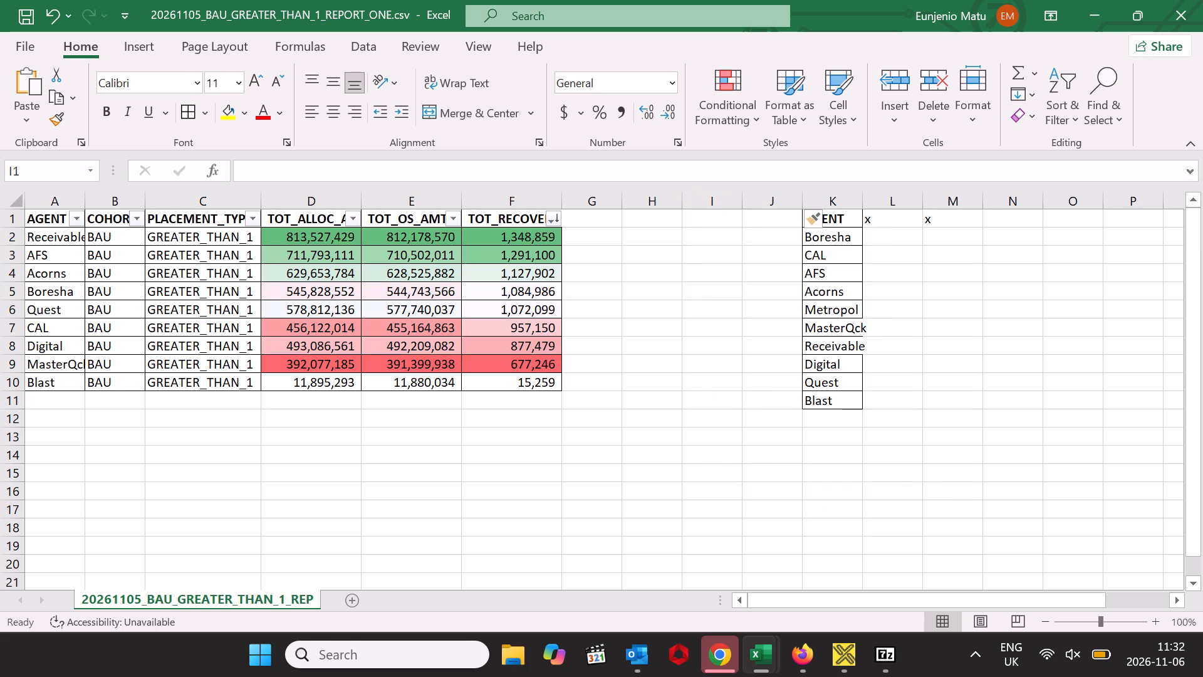
# Enter placeholder headings x in G1 and xx in H1, next to the TOT_RECOVERY column.
pyautogui.click(580, 221)
pyautogui.press('x')
pyautogui.click(601, 226)
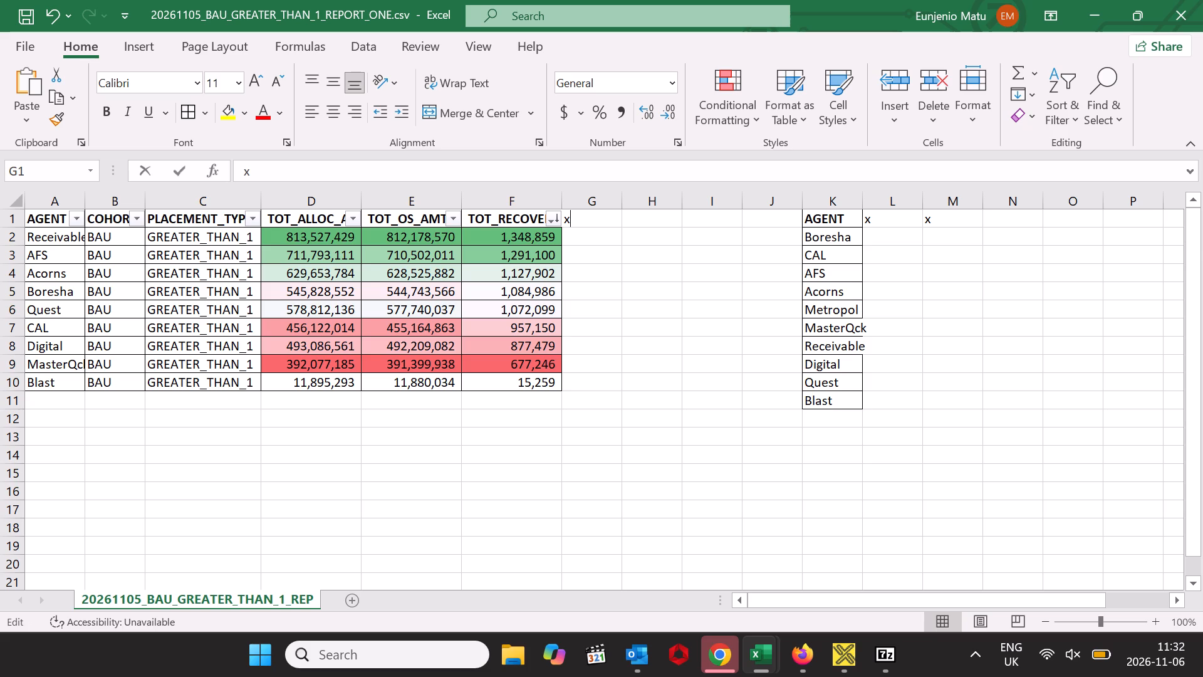
pyautogui.click(601, 222)
pyautogui.click(637, 216)
pyautogui.write('xx')
pyautogui.click(583, 234)
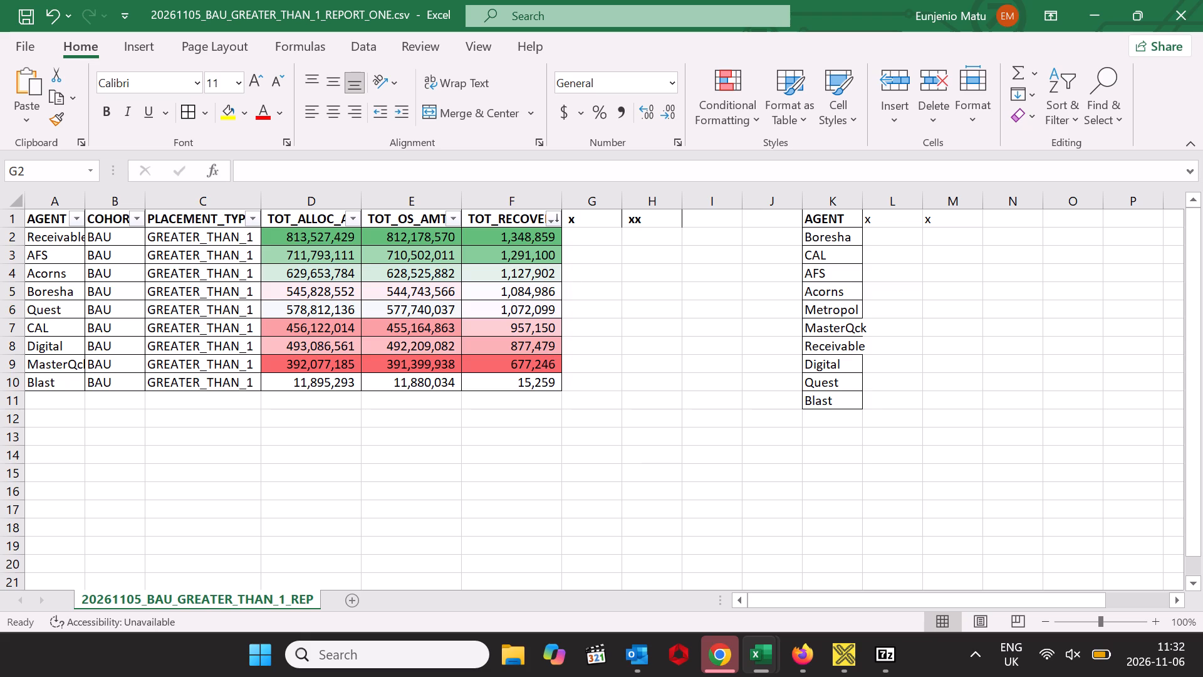
# Begin an entry in L2, beside Boresha in the copied agent list.
pyautogui.moveTo(504, 241); pyautogui.dragTo(505, 392)
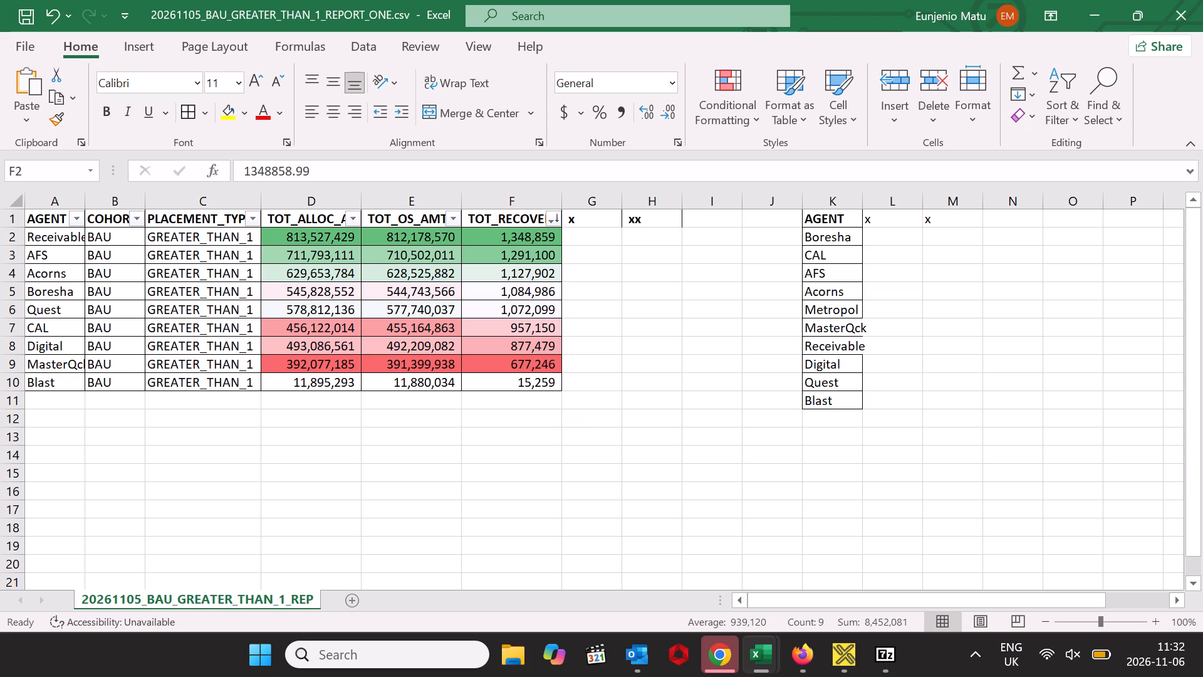
pyautogui.moveTo(820, 236); pyautogui.dragTo(838, 409)
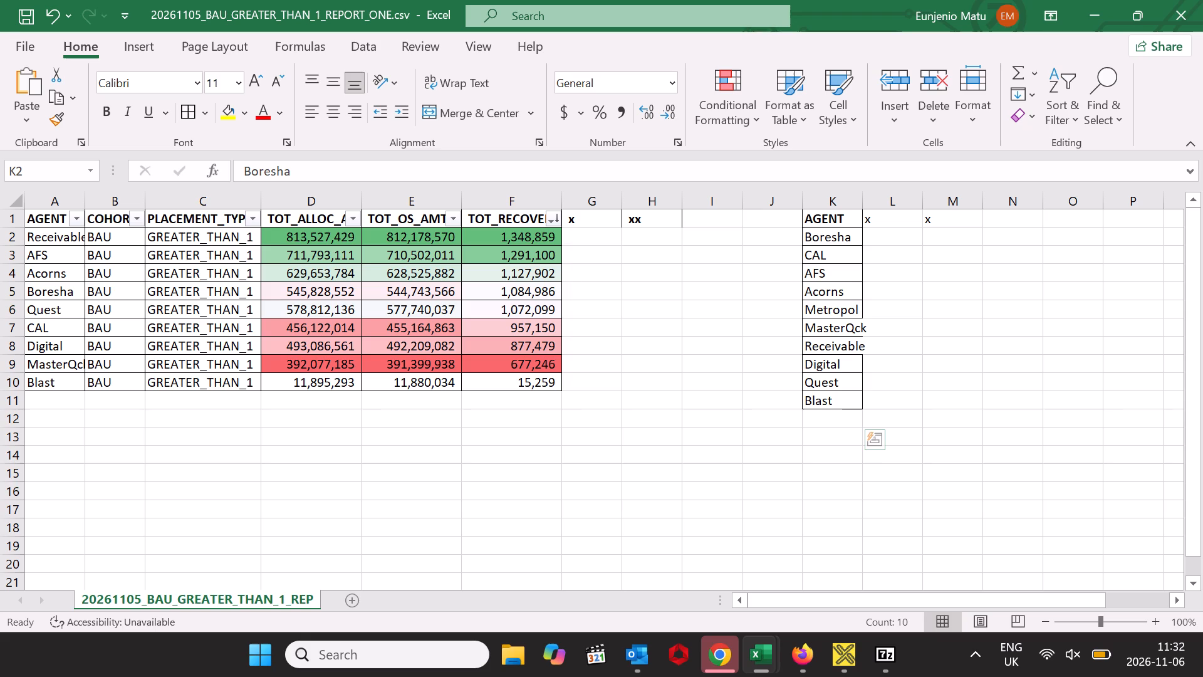
pyautogui.click(874, 239)
pyautogui.tripleClick(880, 234)
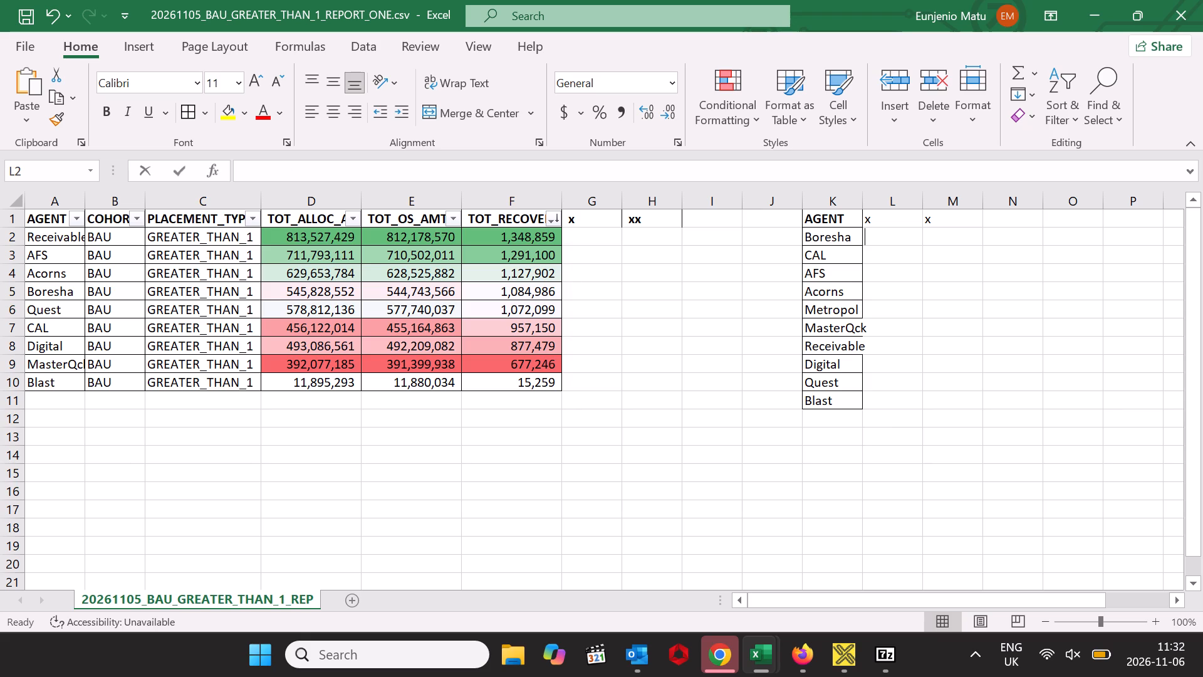
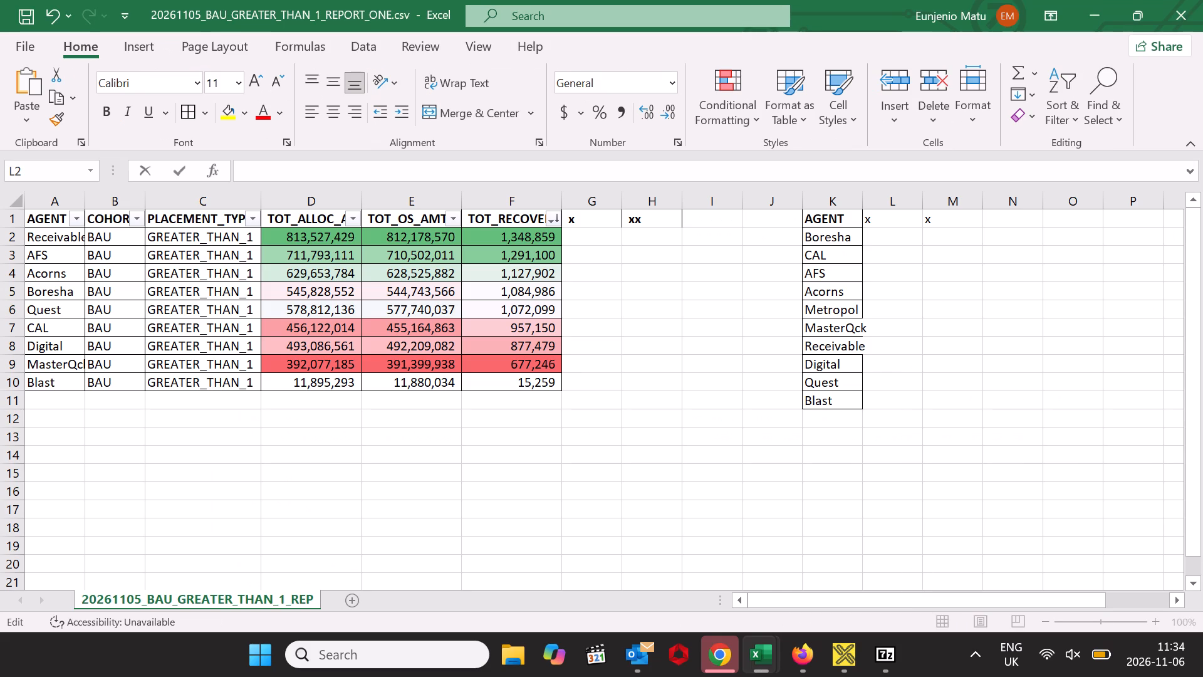
# Switch to the open MSHWARI PQR.xlsx workbook.
pyautogui.click(753, 646)
pyautogui.click(477, 561)
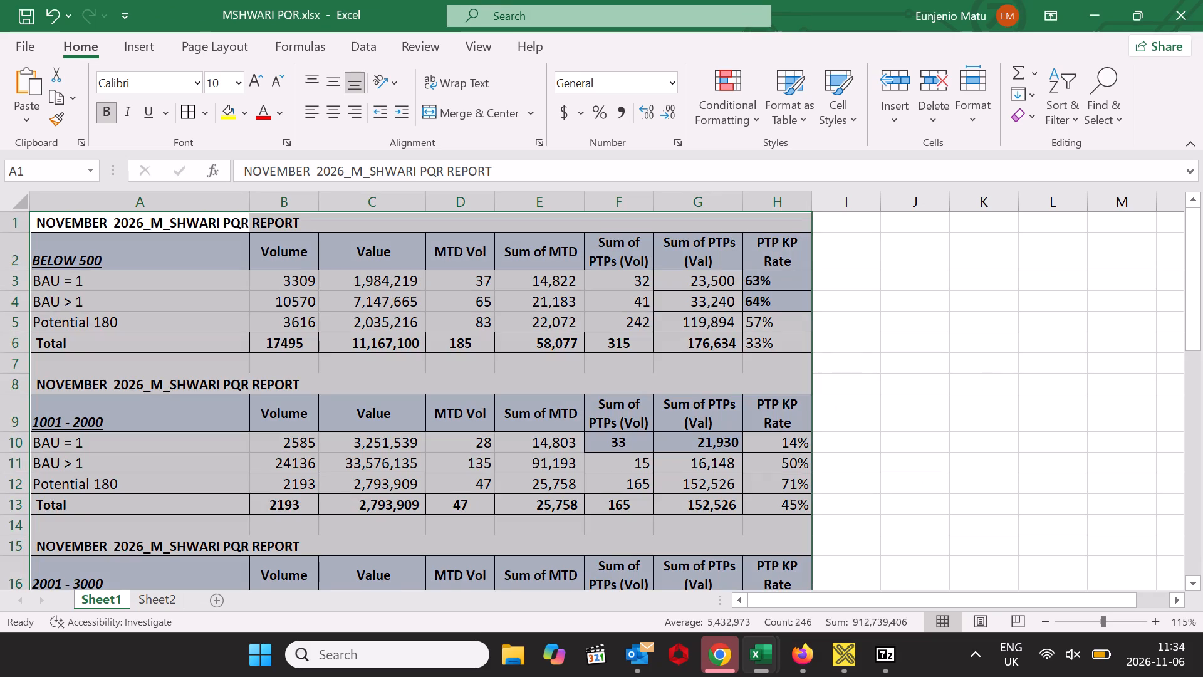
# Switch to the POTENTIAL_180 report and enter placeholder headings x in F1 and xx in G1, beside TOT_RECOVERY.
pyautogui.click(771, 668)
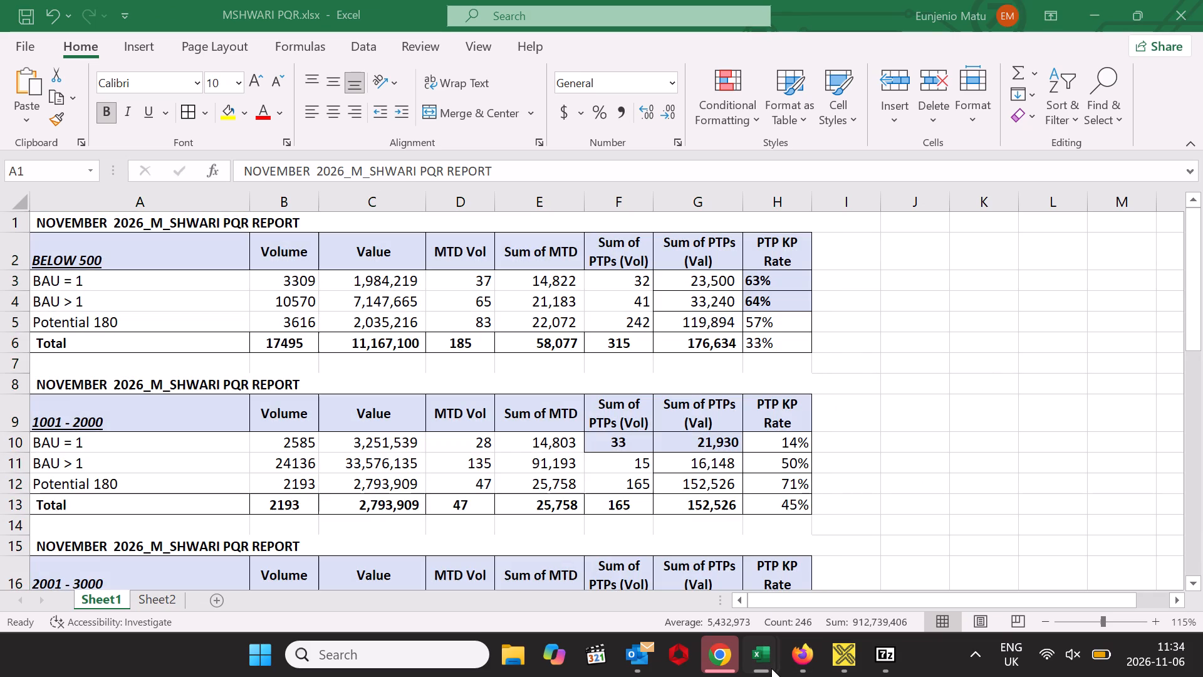
pyautogui.click(714, 581)
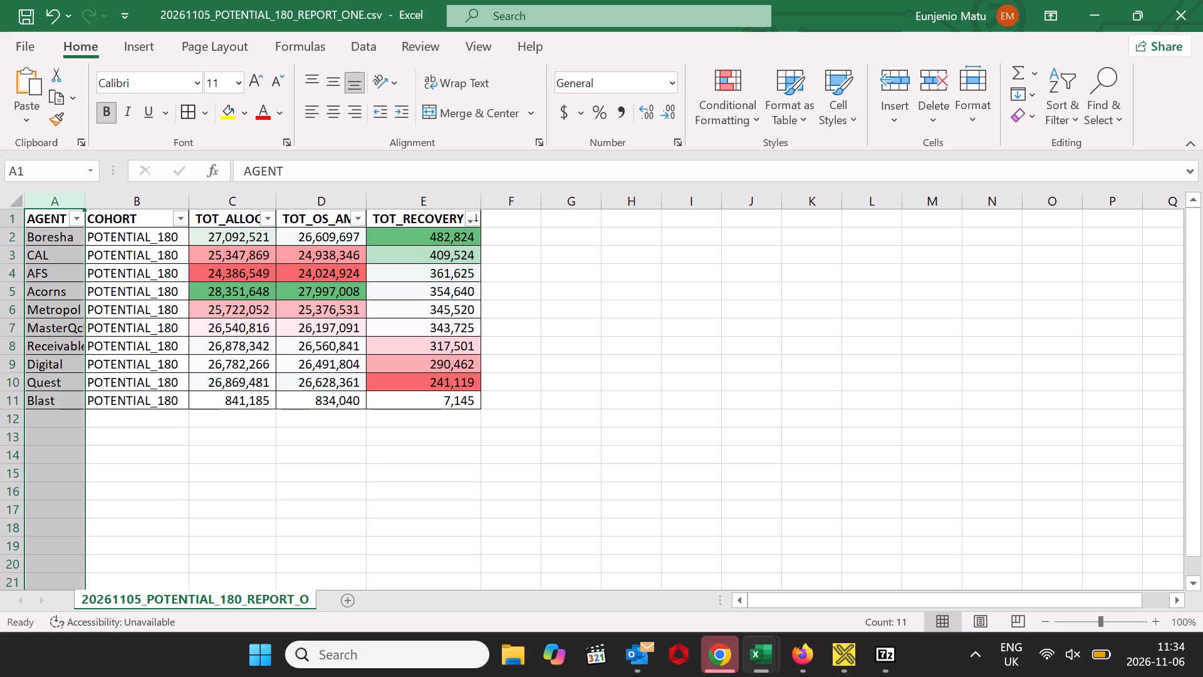
pyautogui.moveTo(38, 233); pyautogui.dragTo(26, 407)
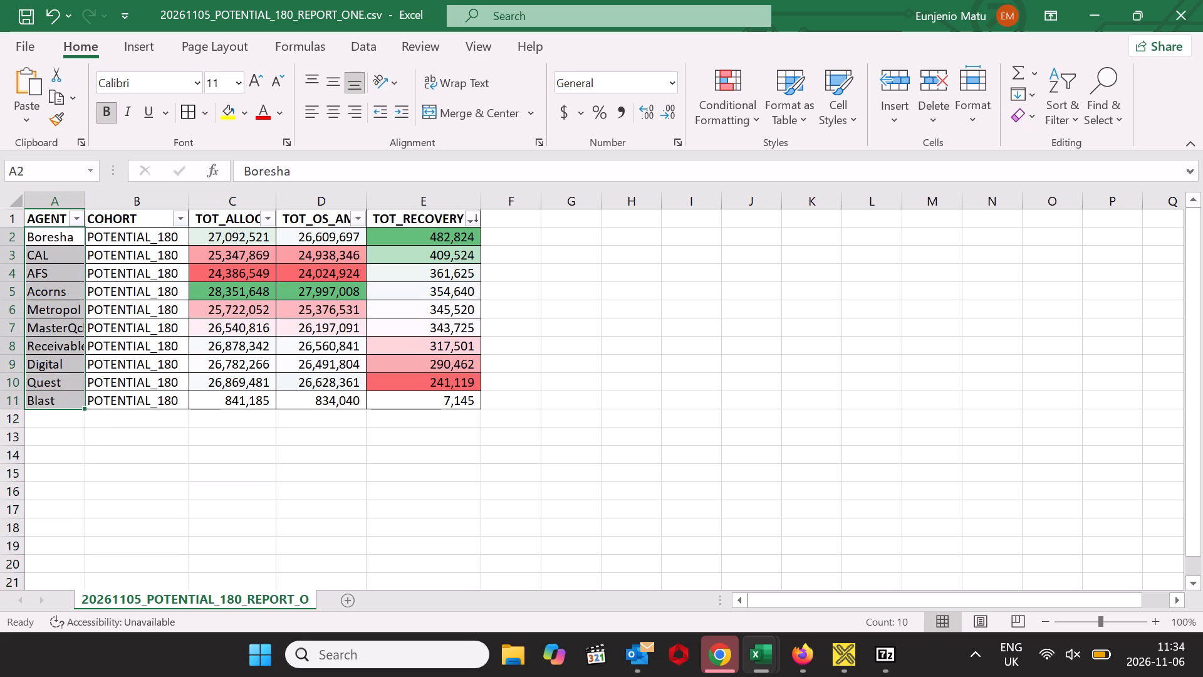
pyautogui.click(520, 224)
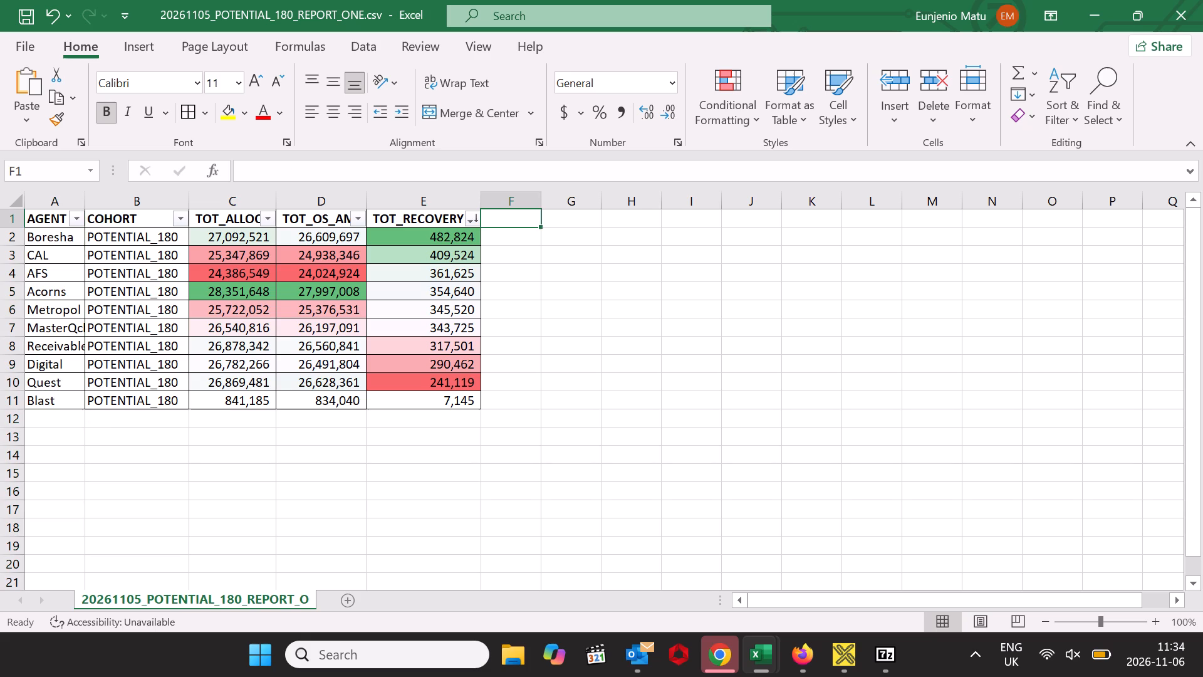
pyautogui.press('x')
pyautogui.click(557, 221)
pyautogui.press('x')
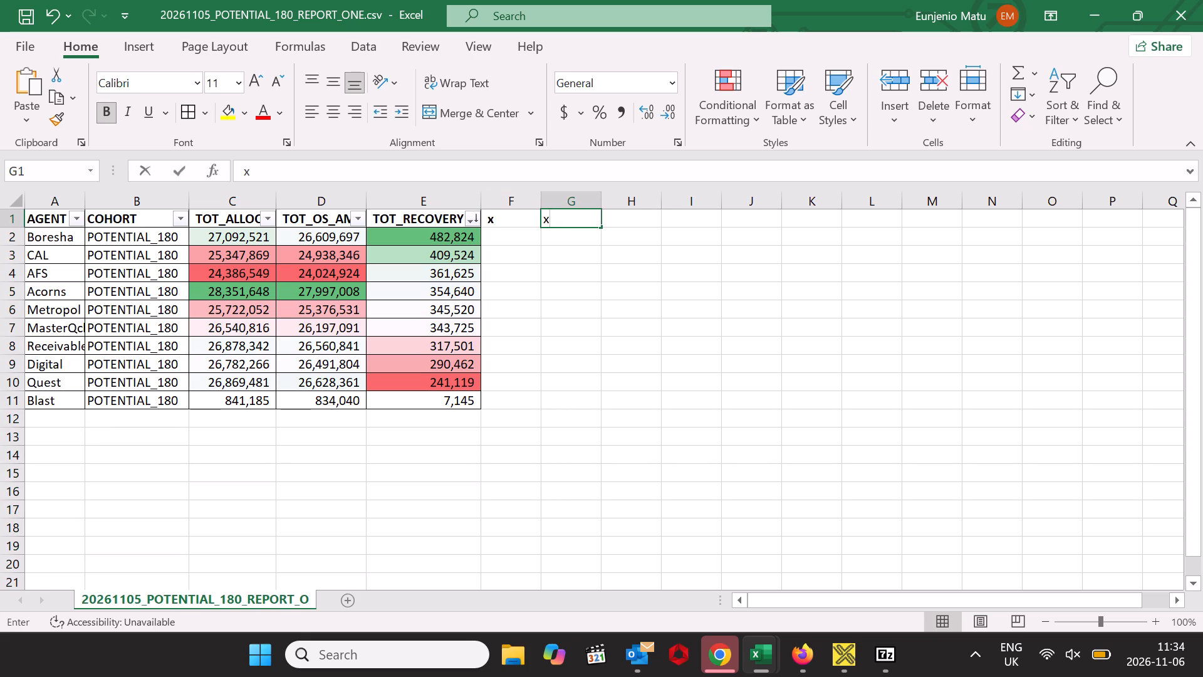
pyautogui.press('x')
pyautogui.click(605, 291)
pyautogui.click(613, 223)
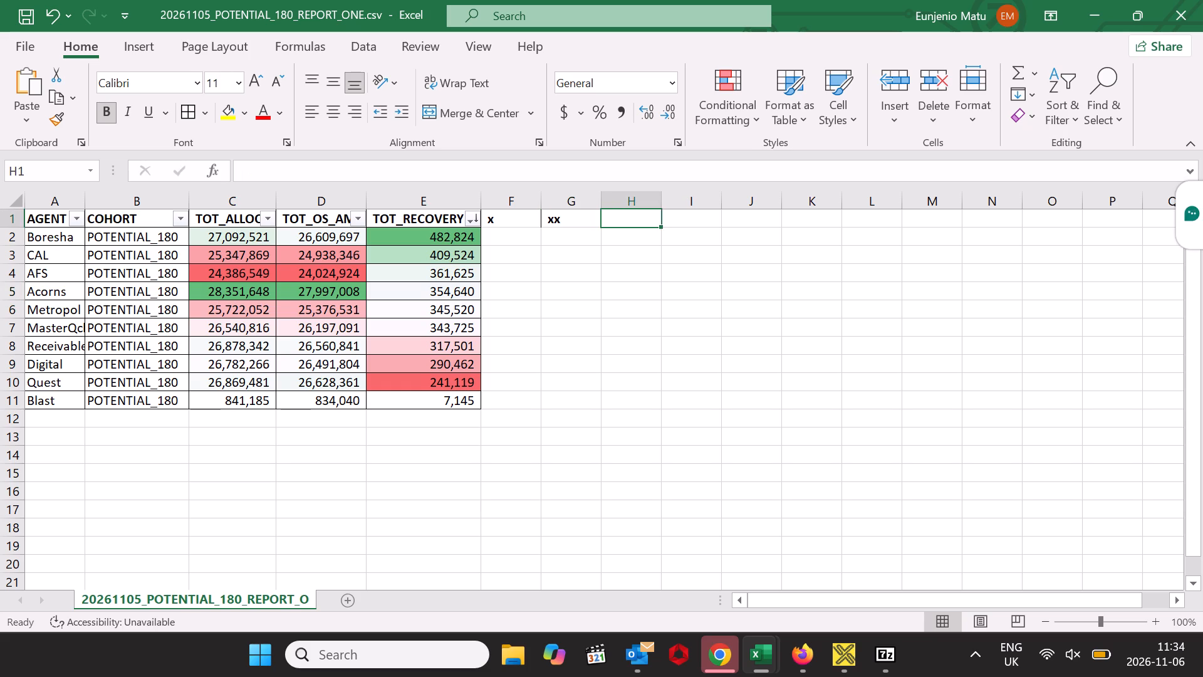
# In F2, enter an exact-match VLOOKUP of agent A2 against columns A:F of the BAU_GREATER_THAN_1 report, returning column 6.
pyautogui.click(524, 240)
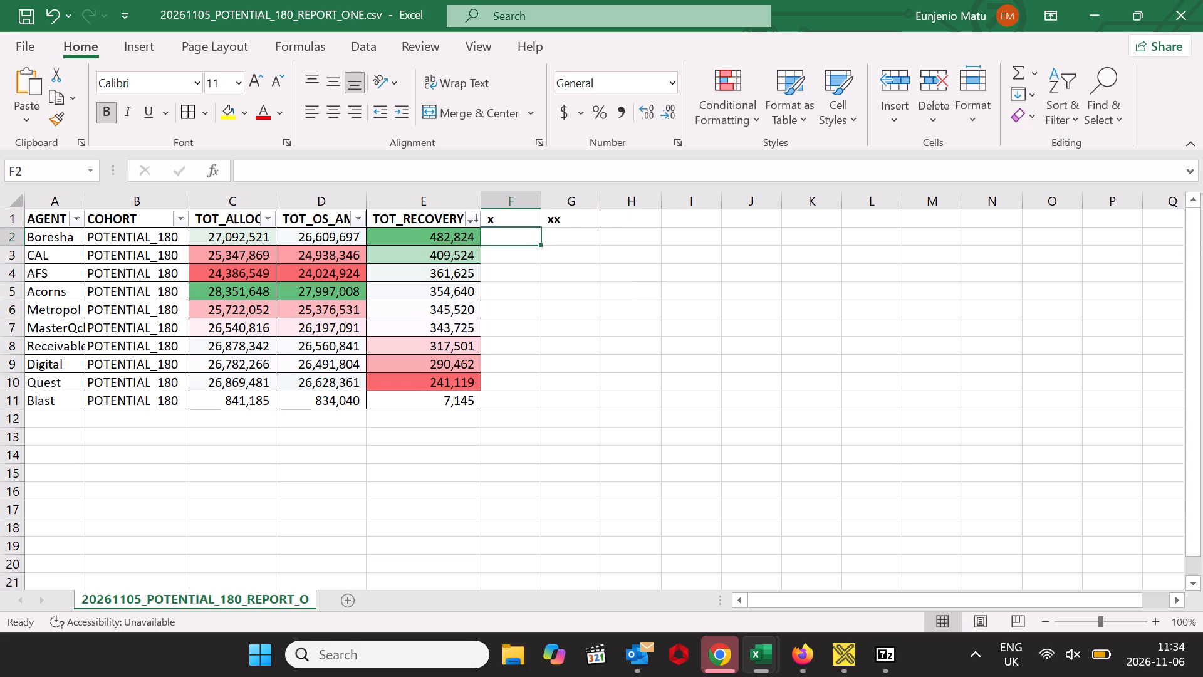
pyautogui.press('=')
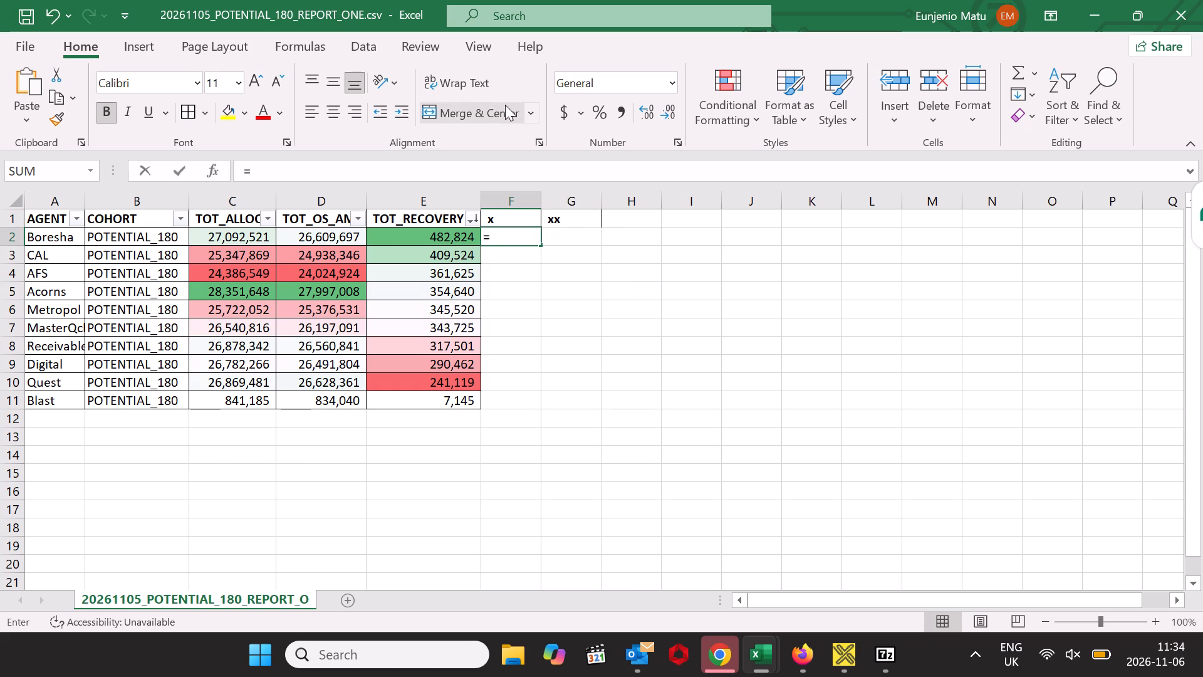
pyautogui.click(801, 323)
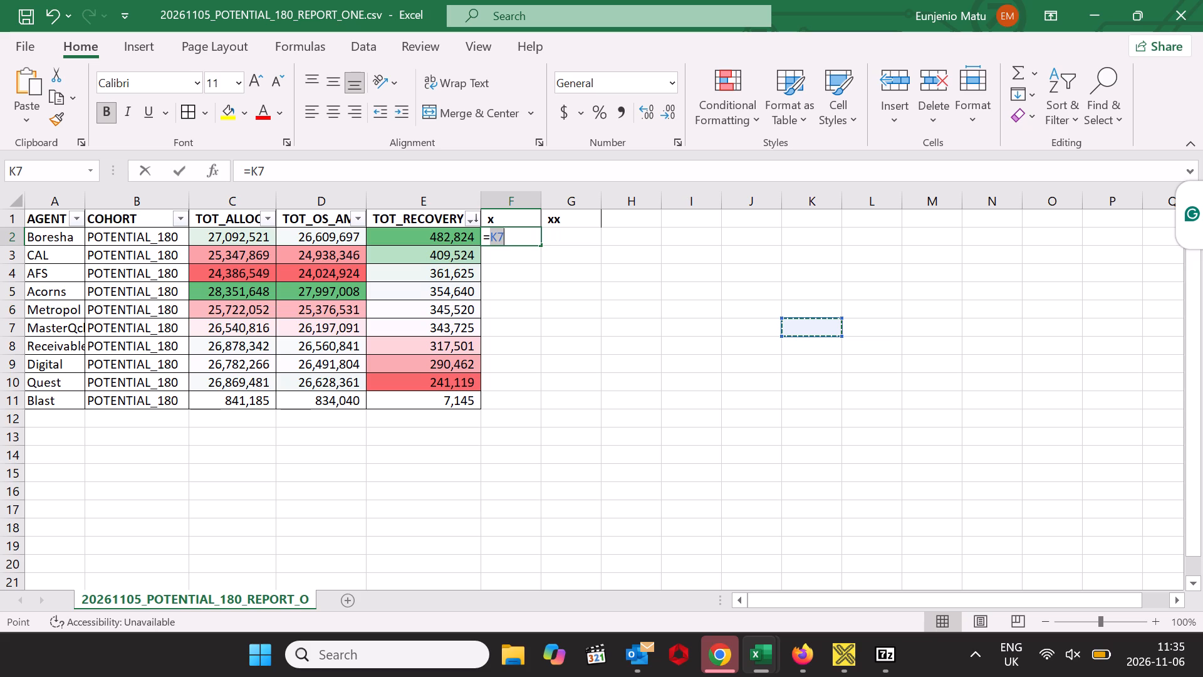
pyautogui.press('BackSpace')
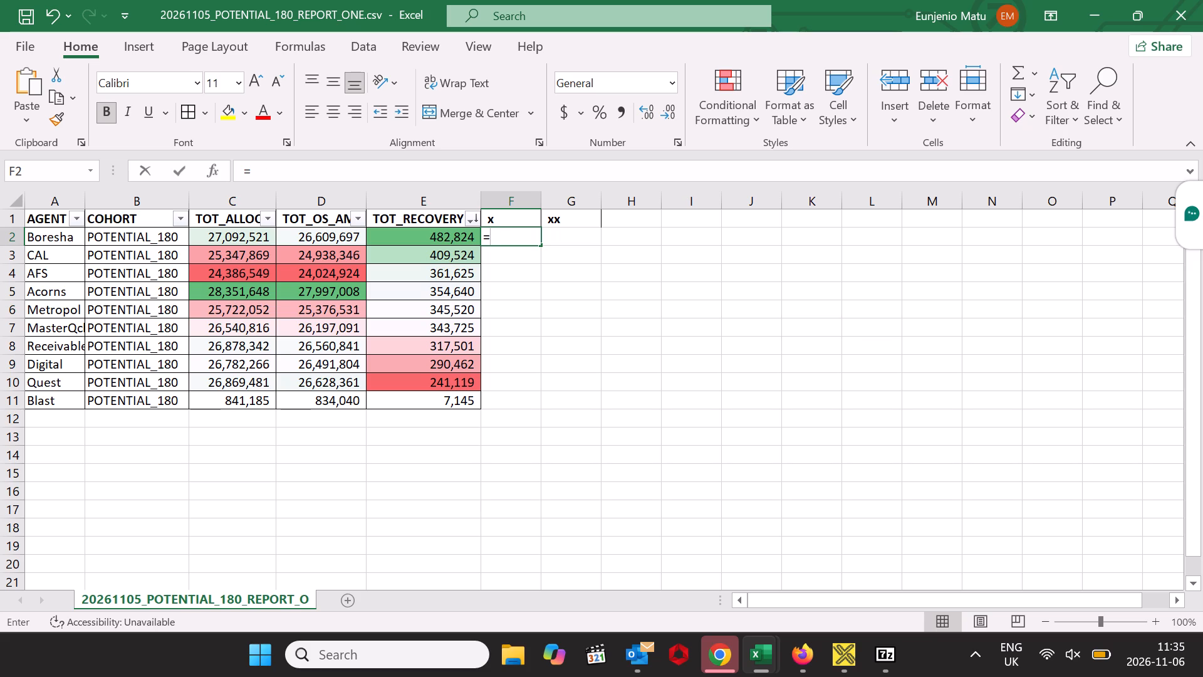
pyautogui.write('vl')
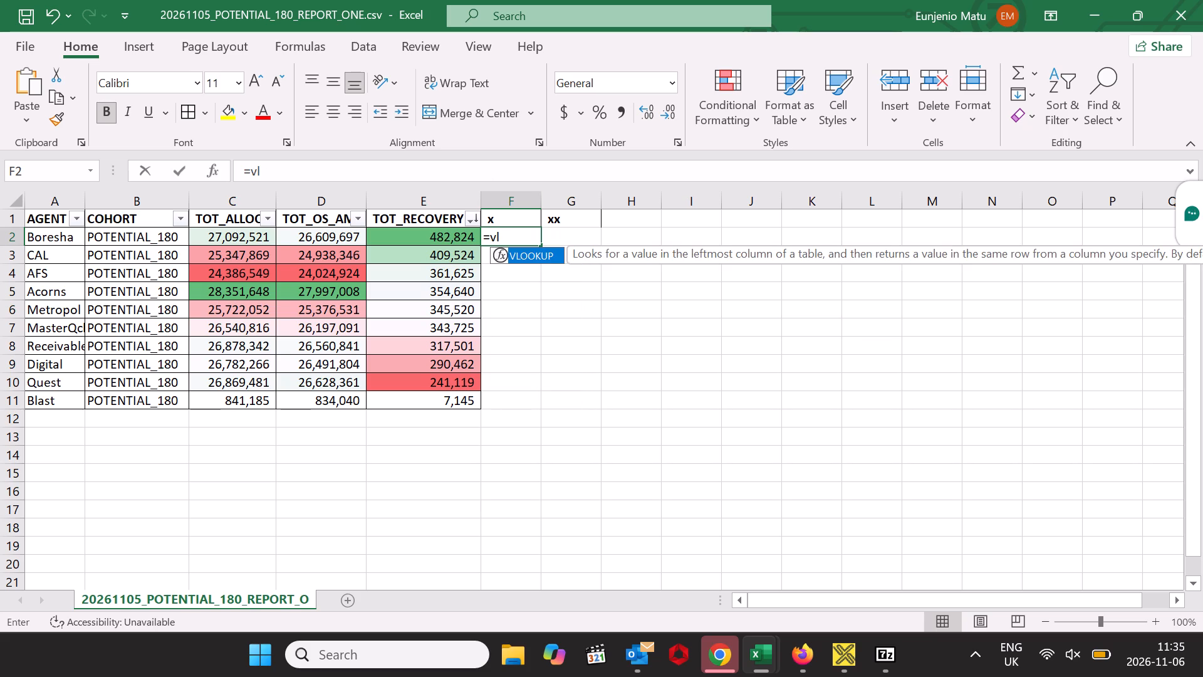
pyautogui.doubleClick(541, 255)
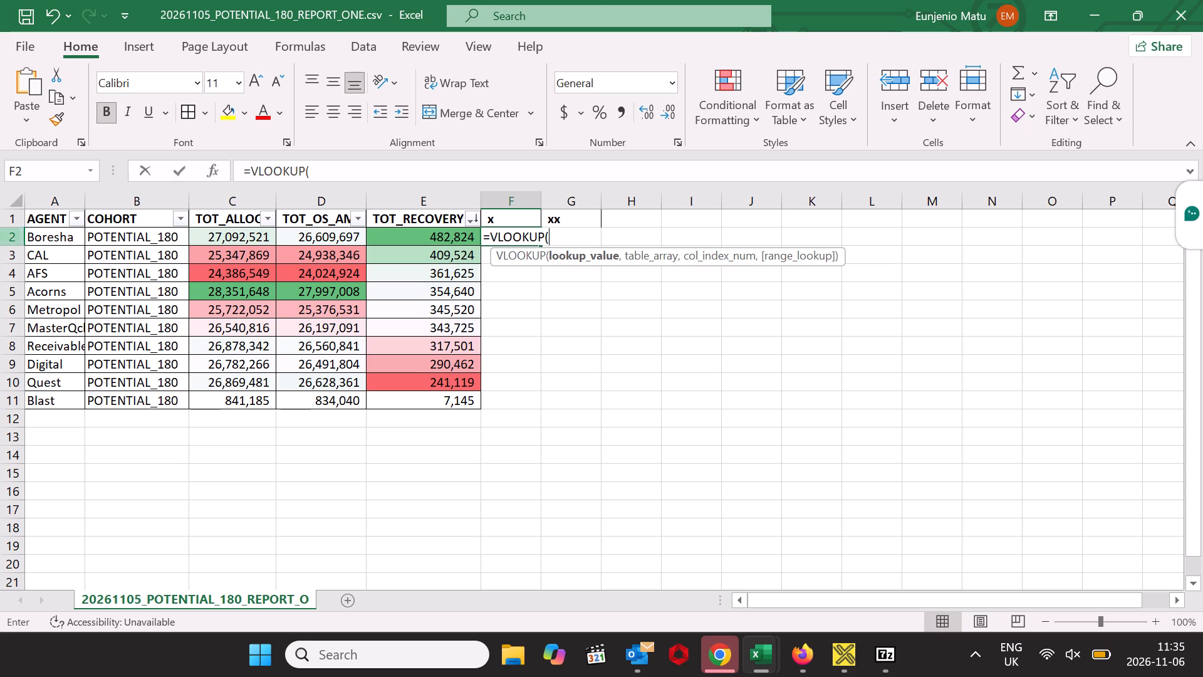
pyautogui.click(52, 236)
pyautogui.press(',')
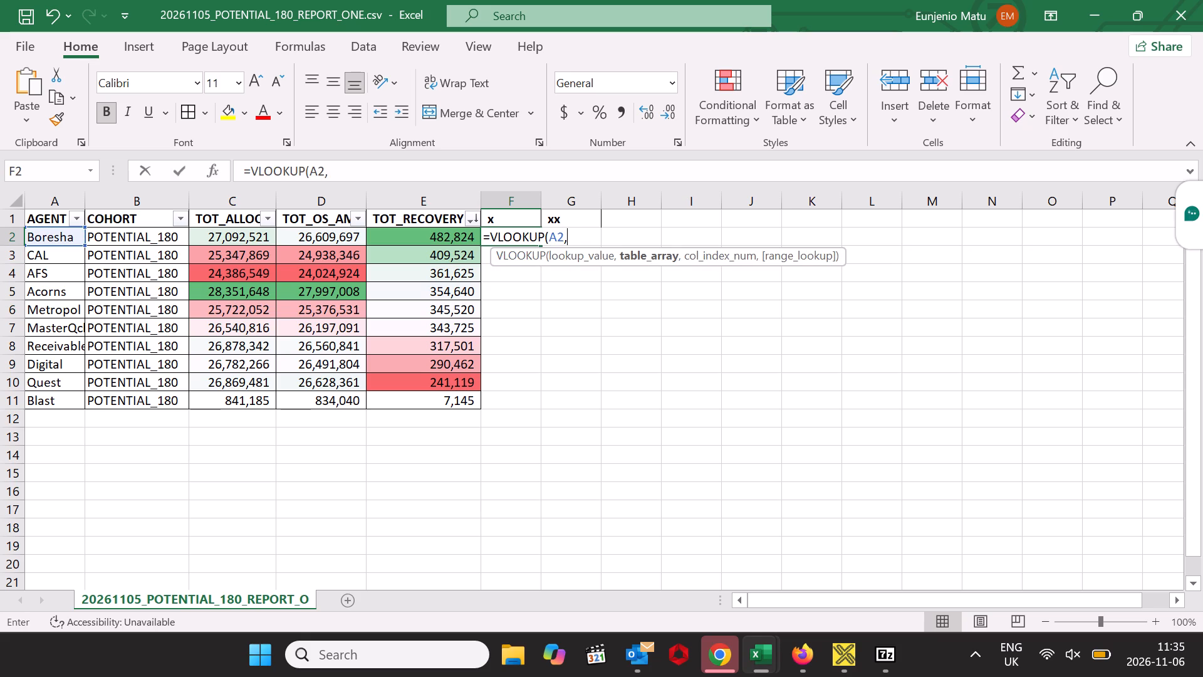
pyautogui.click(753, 645)
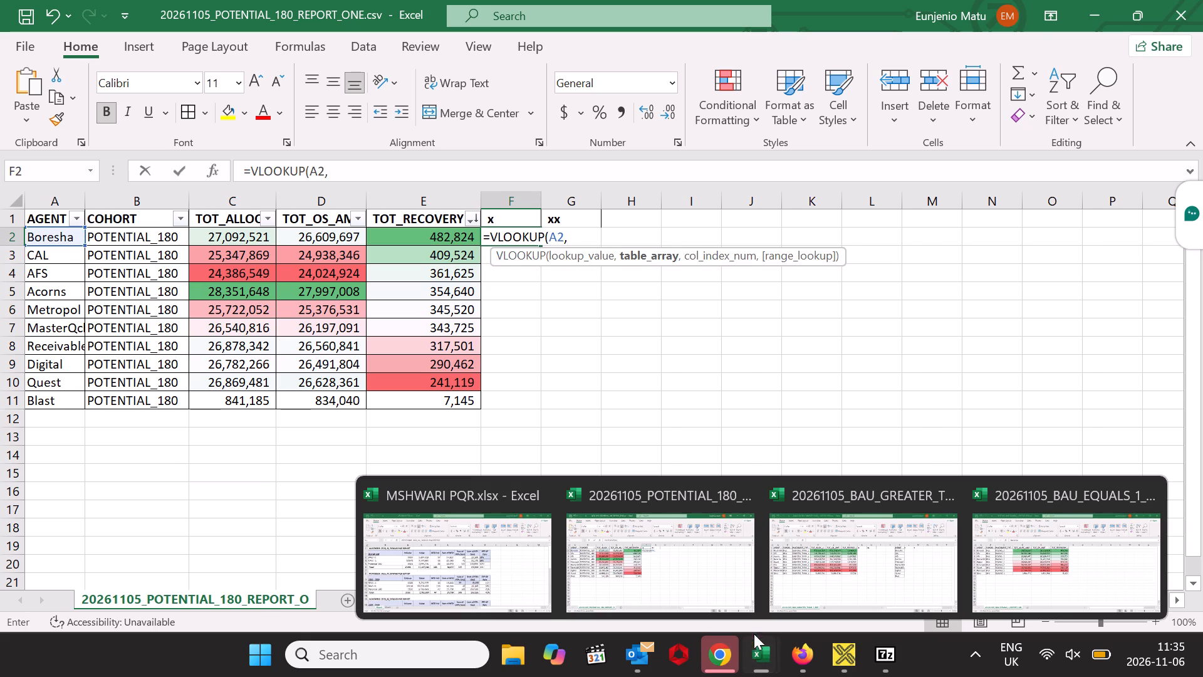
pyautogui.click(835, 577)
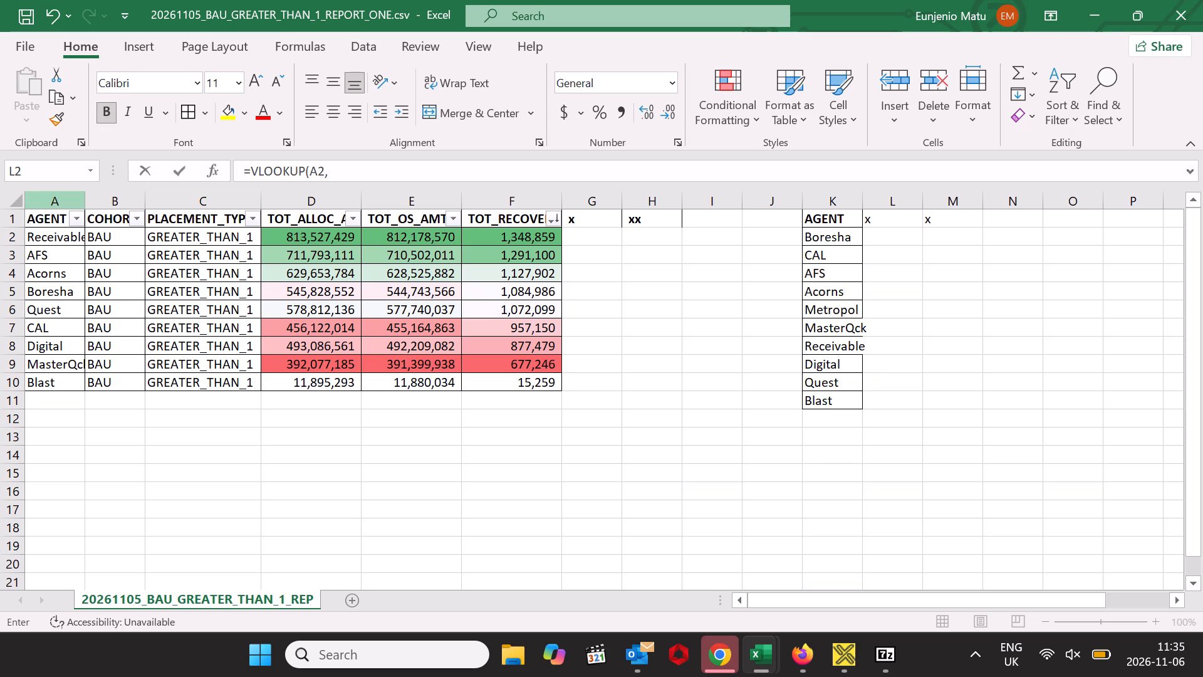
pyautogui.moveTo(62, 203); pyautogui.dragTo(499, 251)
pyautogui.click(1004, 169)
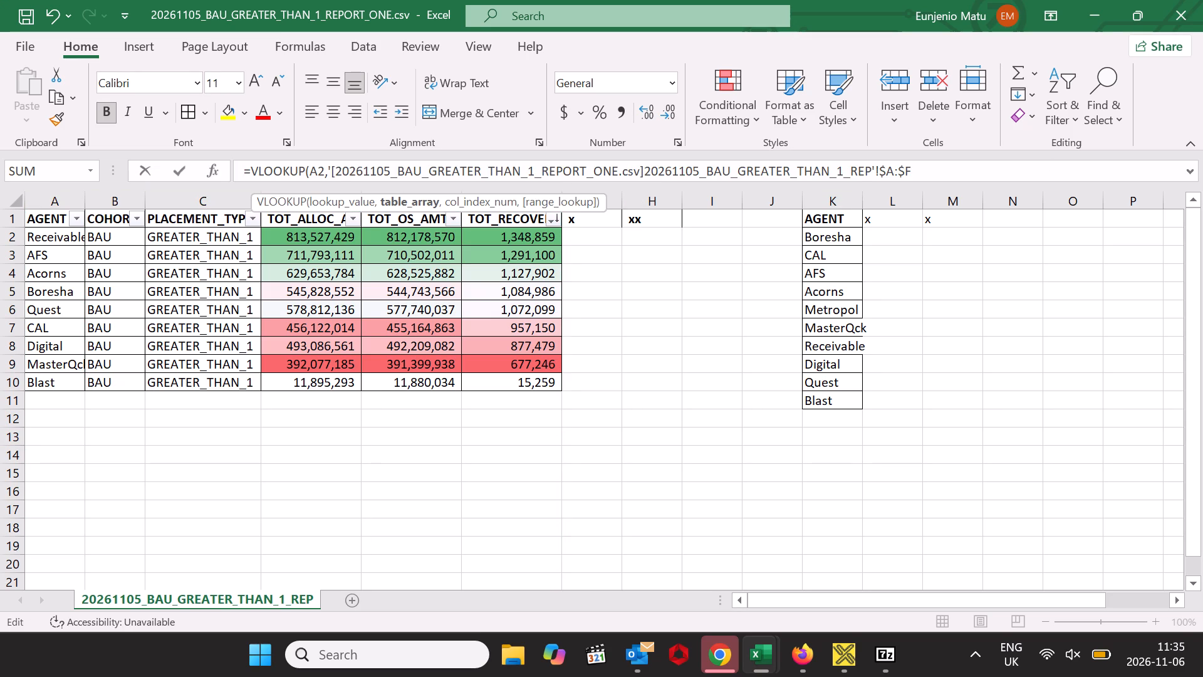
pyautogui.write(',6,')
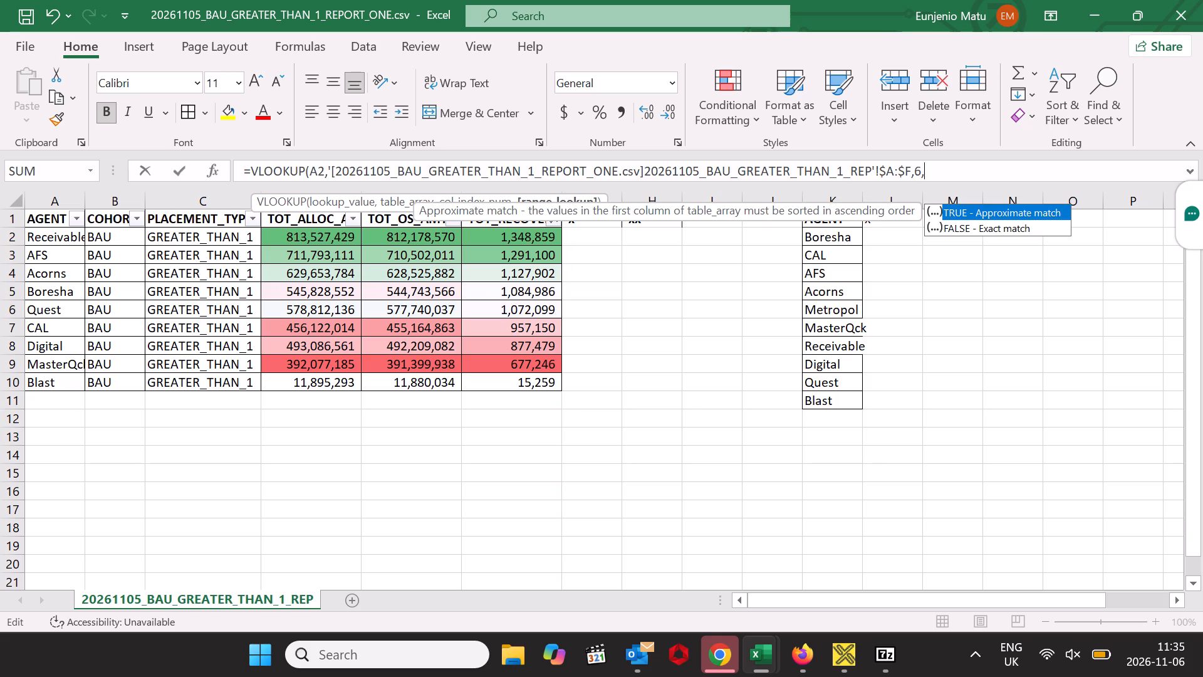
pyautogui.press('0')
pyautogui.press('Return')
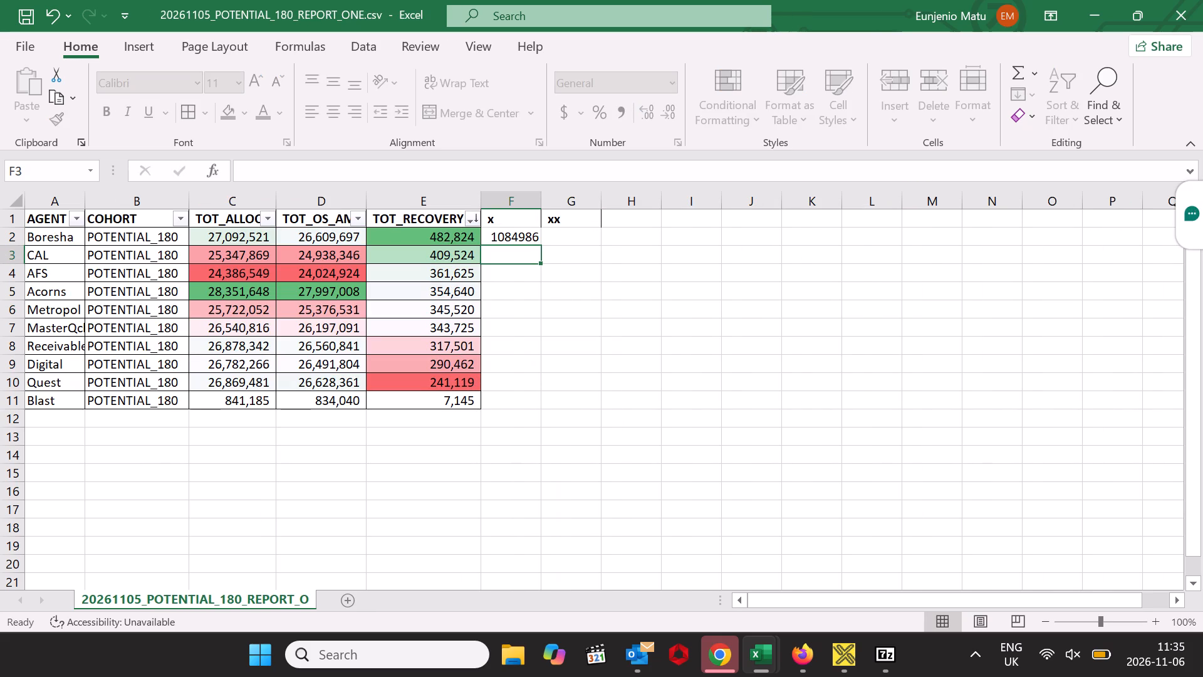
# In G2, enter an exact-match VLOOKUP of agent A2 against columns A:F of the BAU_EQUALS_1 report, returning column 6.
pyautogui.click(556, 237)
pyautogui.write('=vl')
pyautogui.click(593, 255)
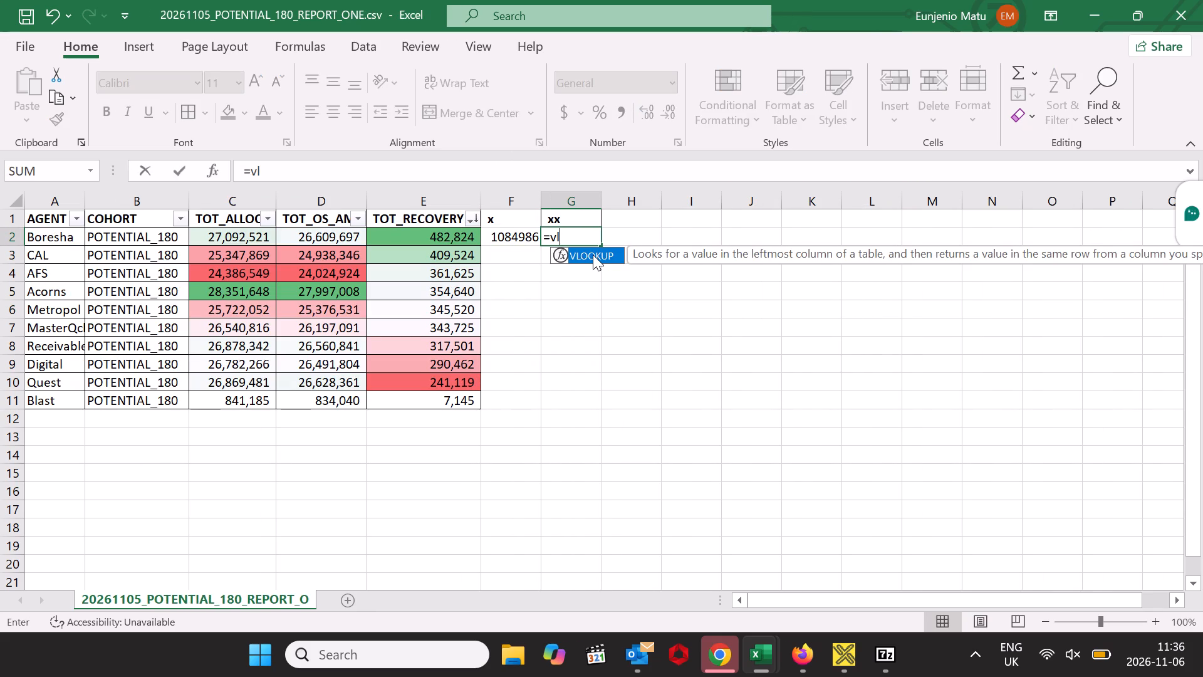
pyautogui.doubleClick(593, 255)
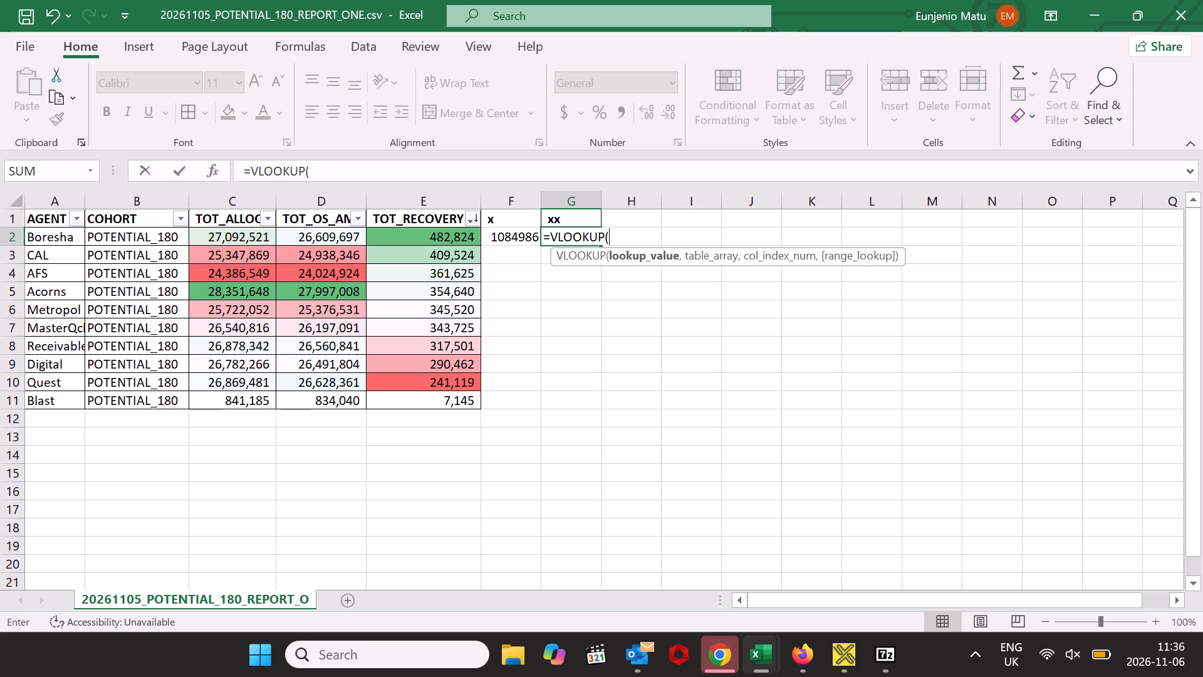
pyautogui.click(60, 235)
pyautogui.press(',')
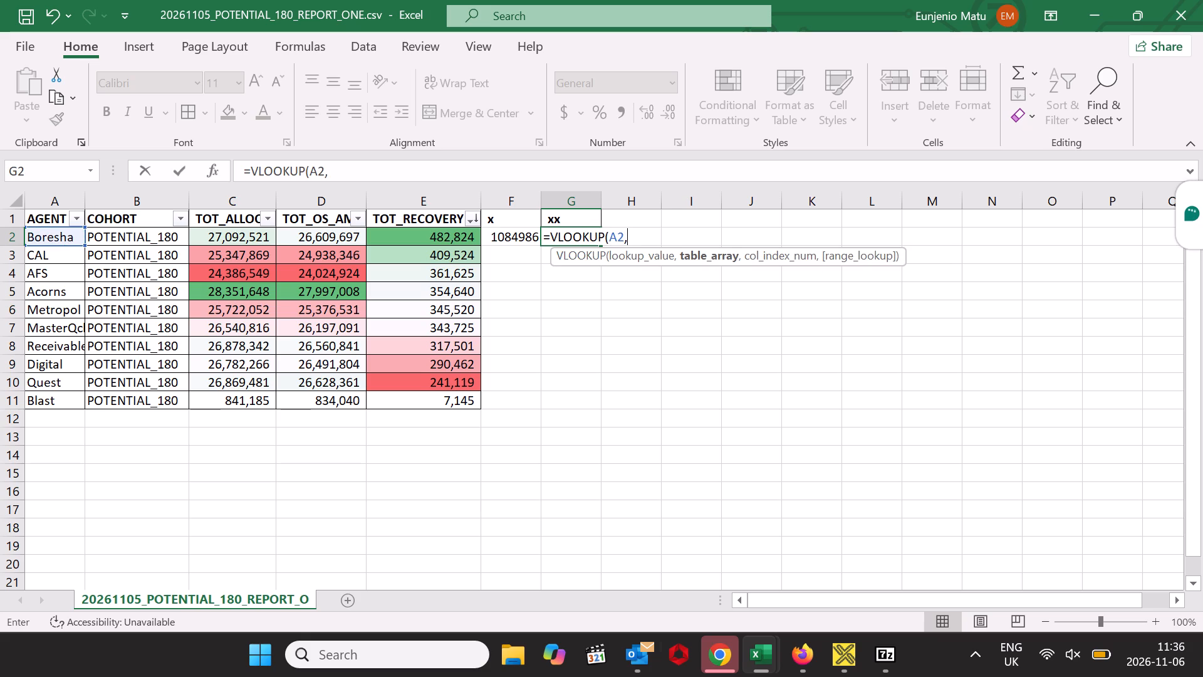
pyautogui.click(762, 653)
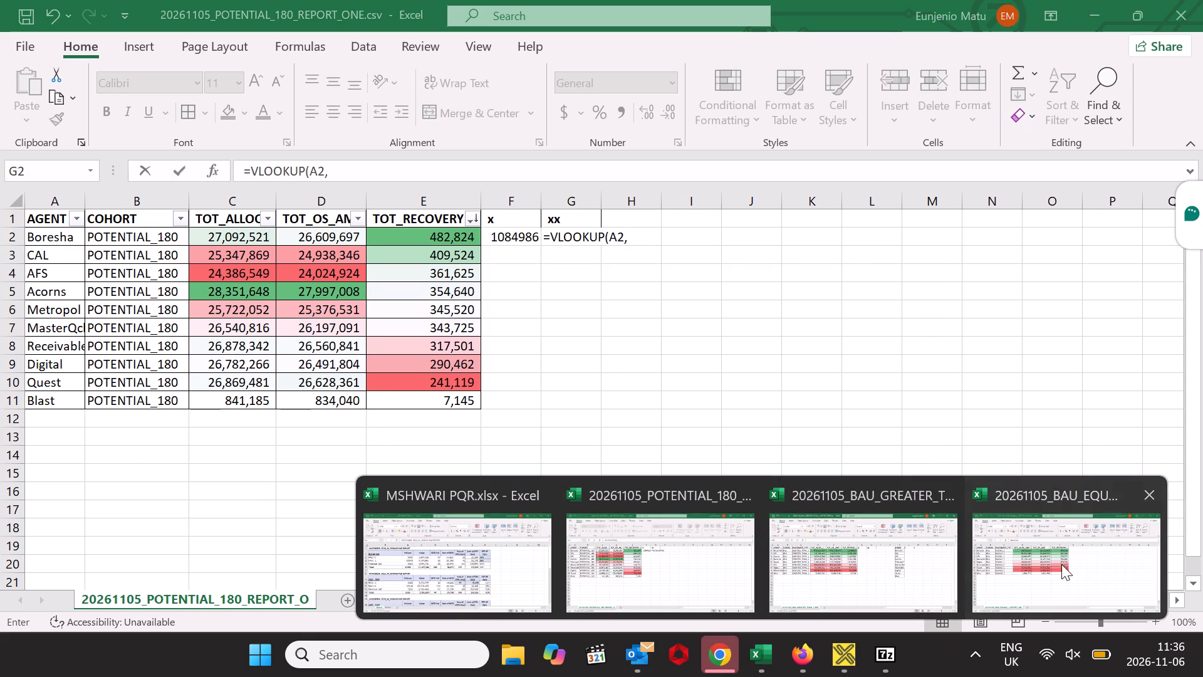
pyautogui.click(1061, 564)
pyautogui.moveTo(54, 204); pyautogui.dragTo(444, 258)
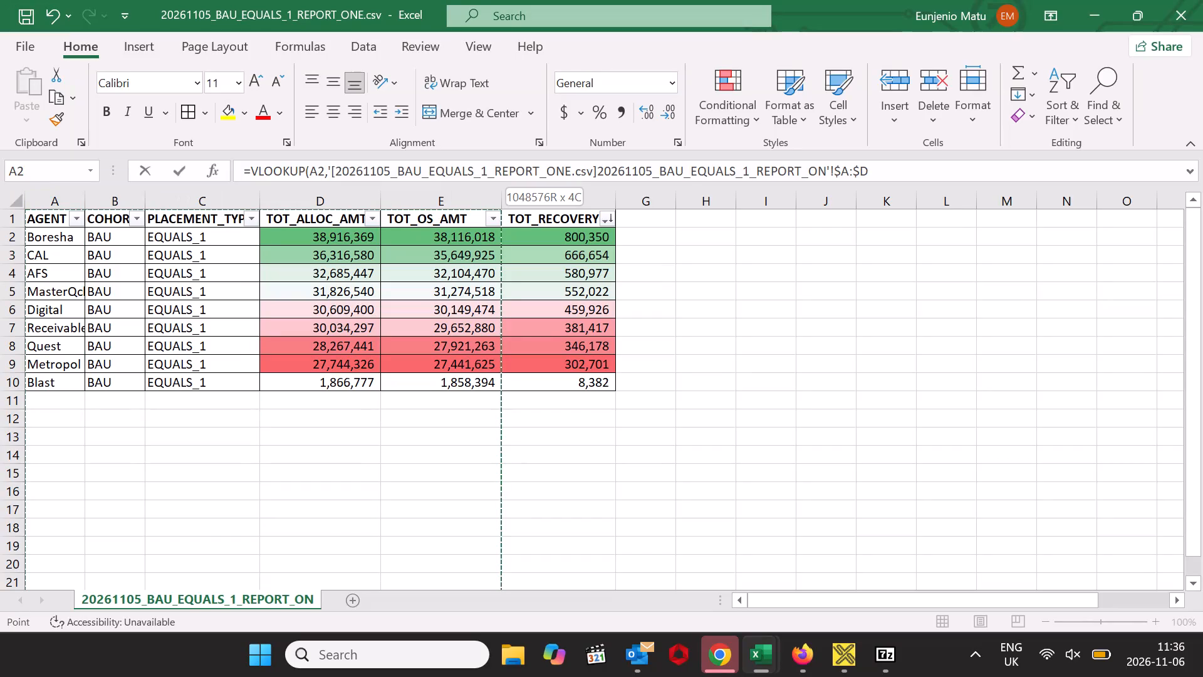
pyautogui.moveTo(444, 258); pyautogui.dragTo(539, 268)
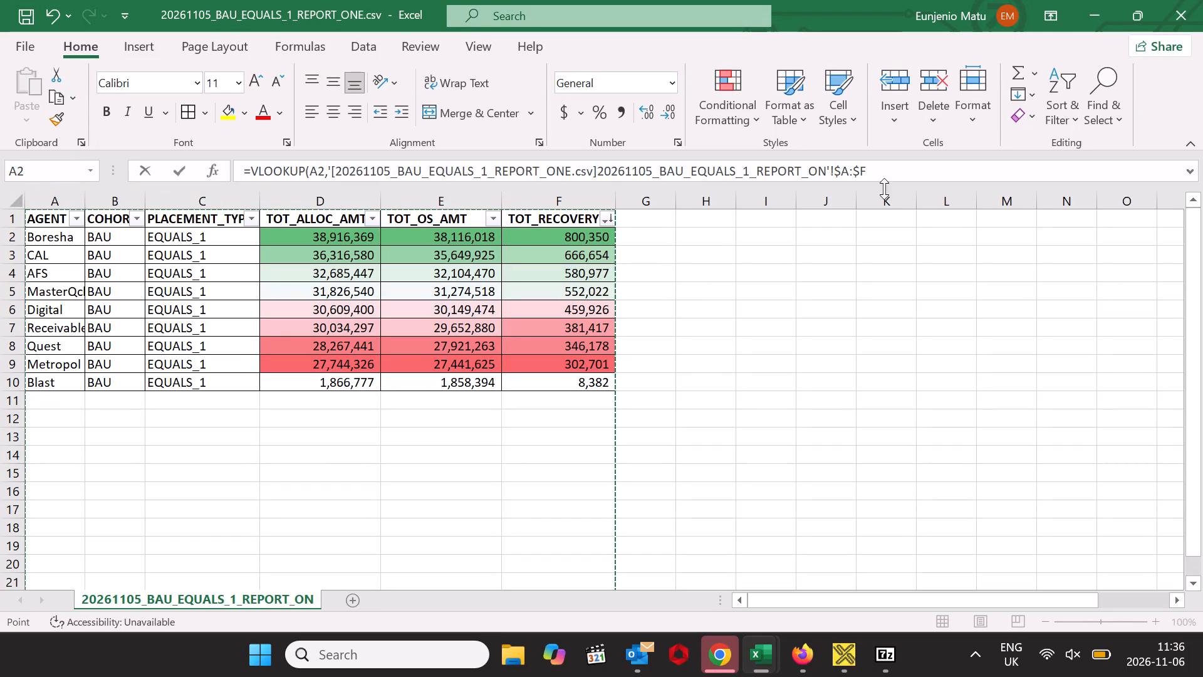
pyautogui.click(887, 163)
pyautogui.write(',6,')
pyautogui.press('0')
pyautogui.press('Return')
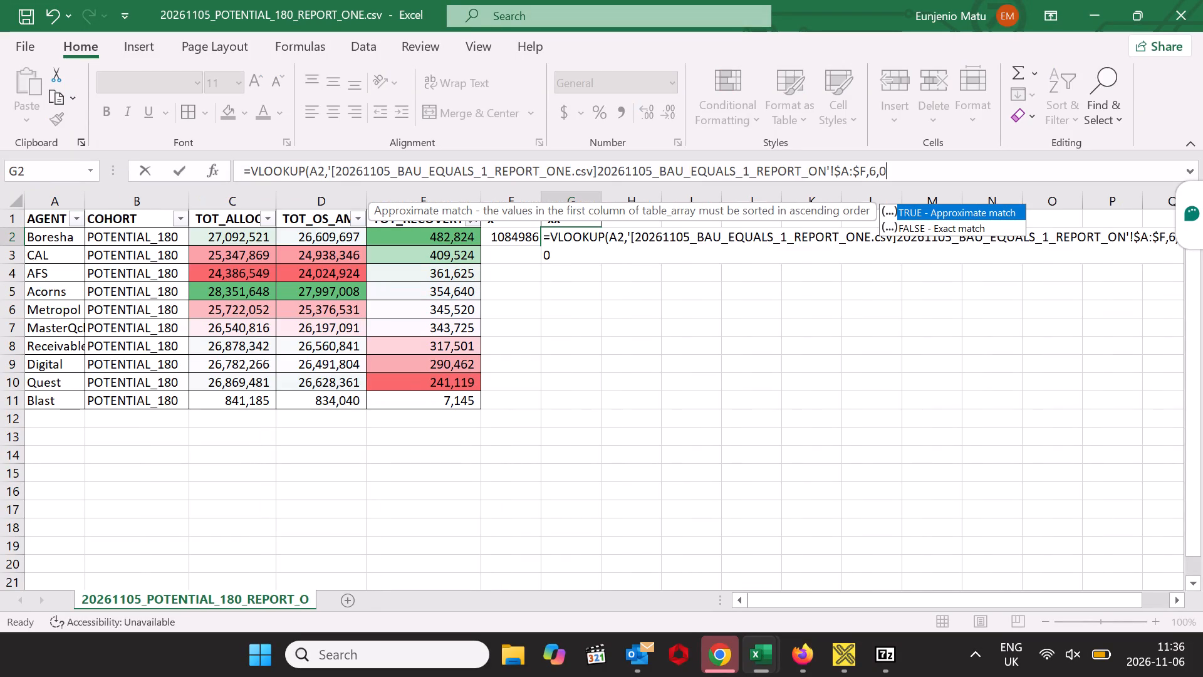
# Fill the two VLOOKUP formulas in F2:G2 down to row 11 for all agents.
pyautogui.moveTo(506, 235); pyautogui.dragTo(579, 244)
pyautogui.moveTo(600, 245); pyautogui.dragTo(570, 403)
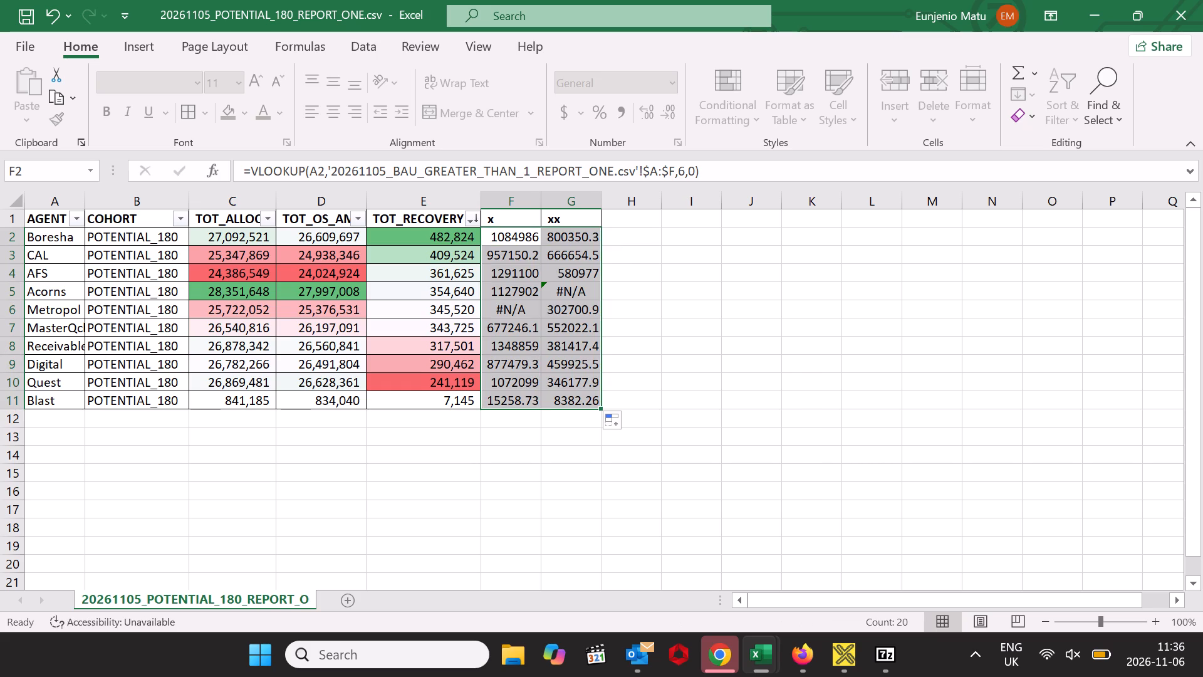
# Copy the lookup results in F2:G11 and paste them back over the same cells.
pyautogui.rightClick(555, 274)
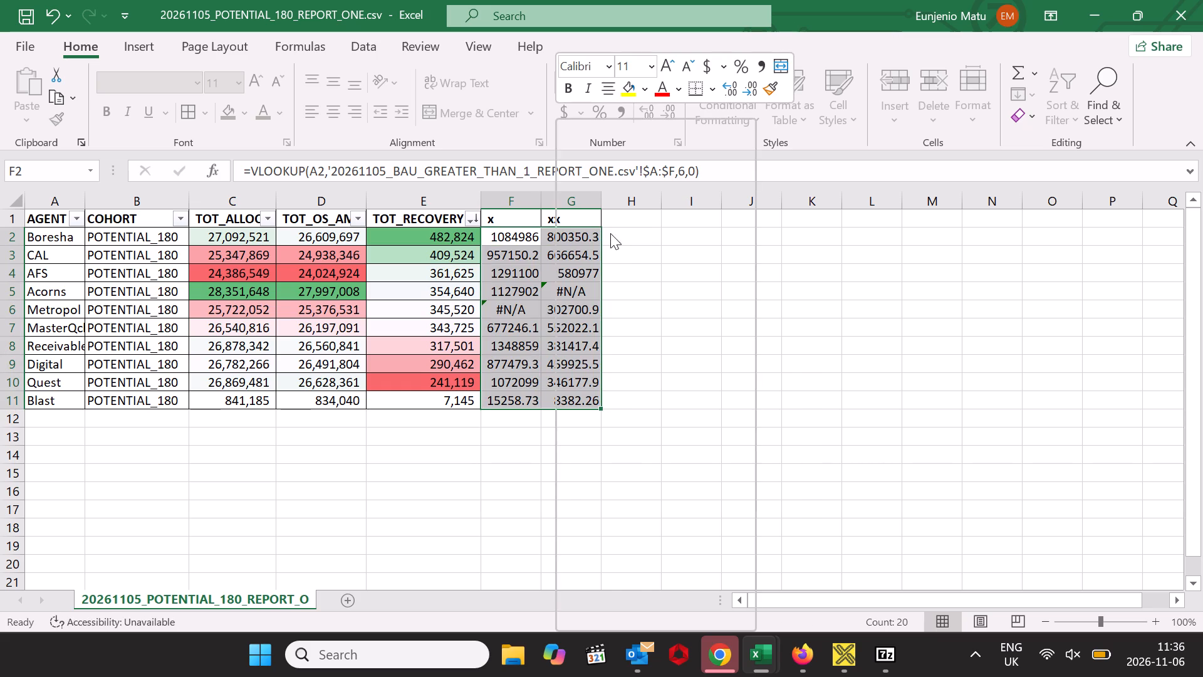
pyautogui.click(608, 169)
pyautogui.rightClick(566, 268)
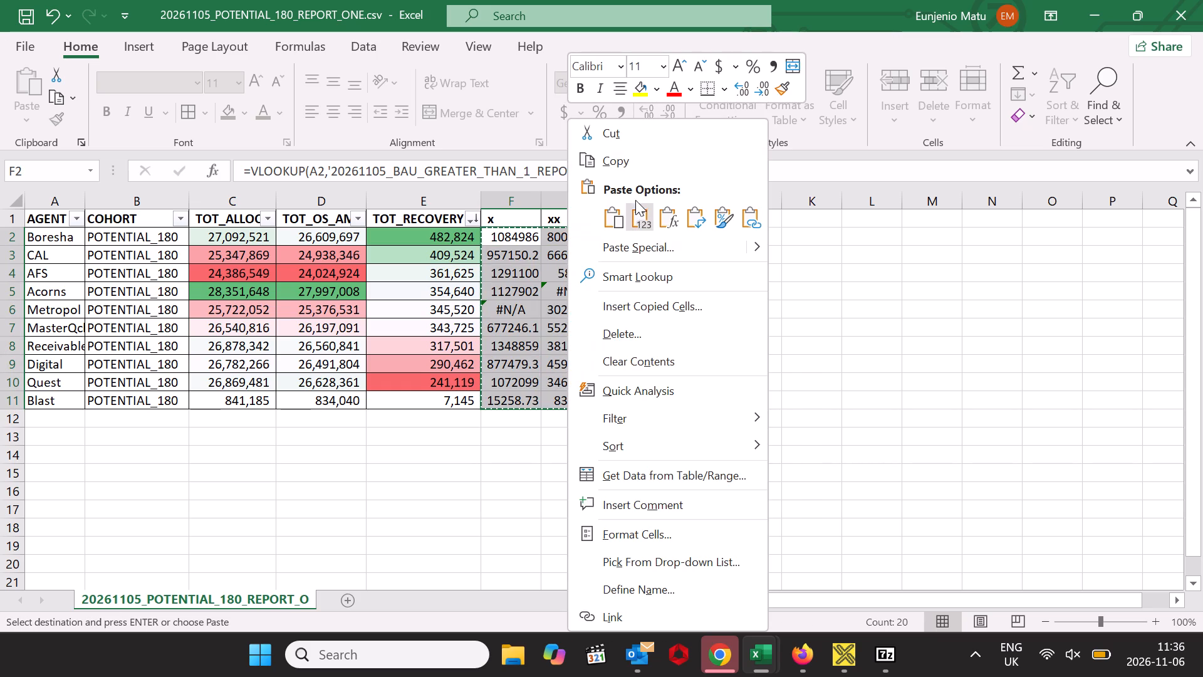
pyautogui.click(614, 219)
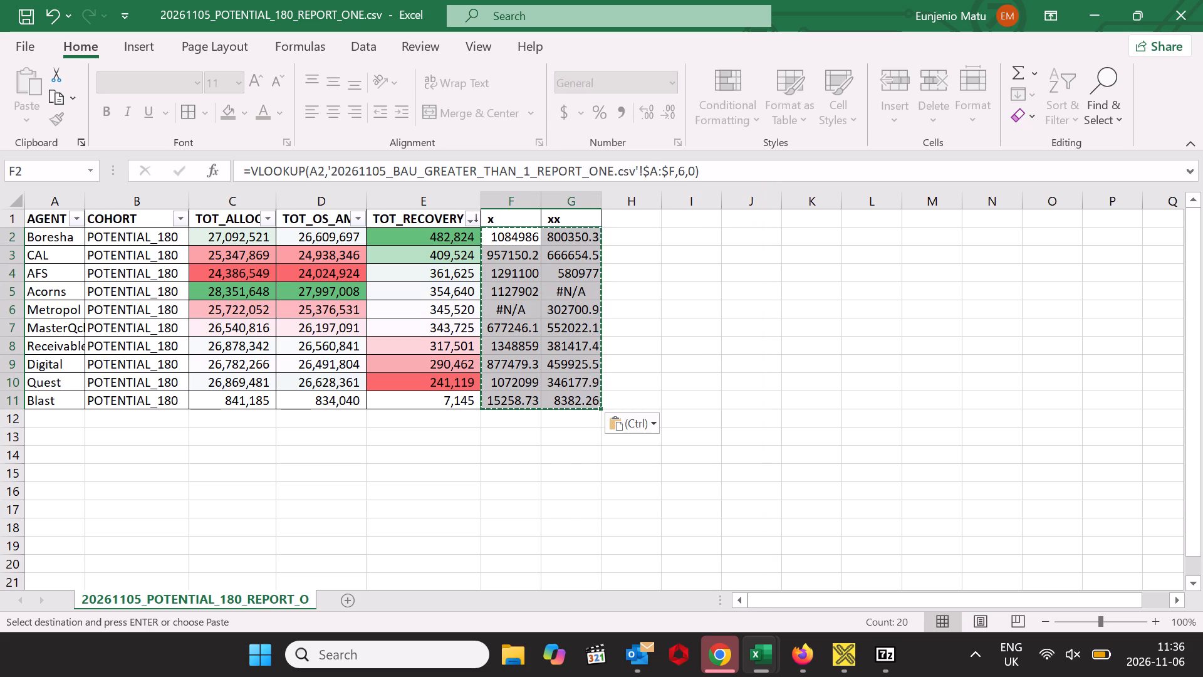
# Replace the #N/A lookup result for Acorns in G5 with 0.
pyautogui.click(573, 289)
pyautogui.press('0')
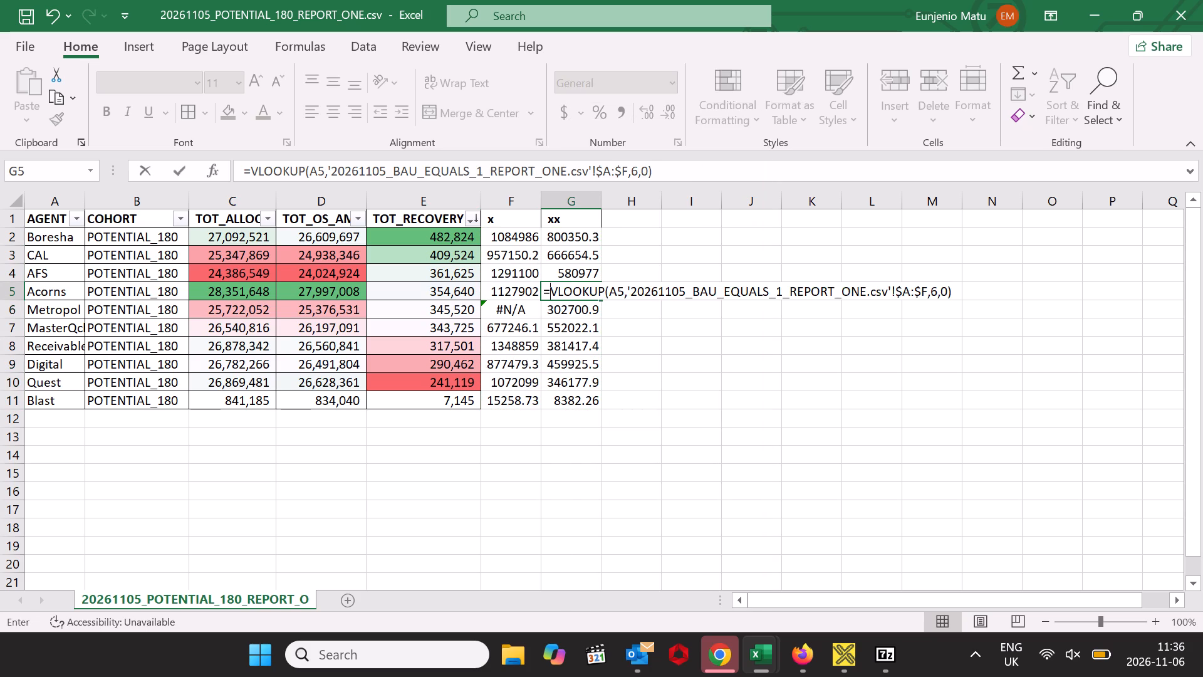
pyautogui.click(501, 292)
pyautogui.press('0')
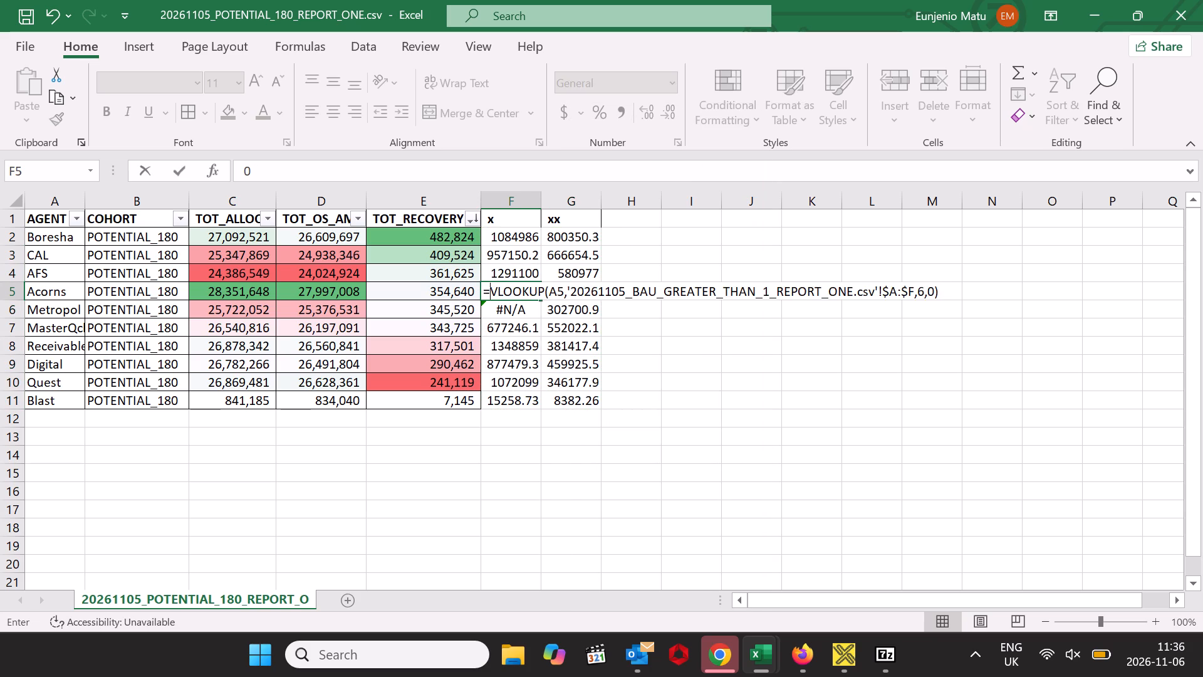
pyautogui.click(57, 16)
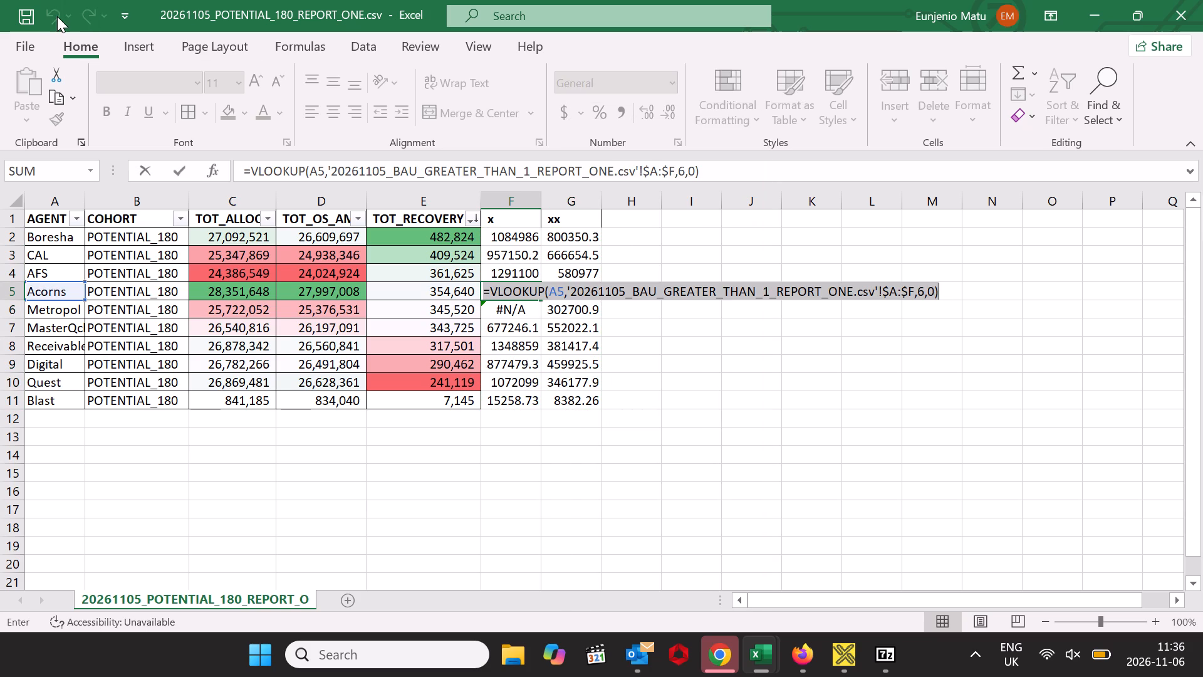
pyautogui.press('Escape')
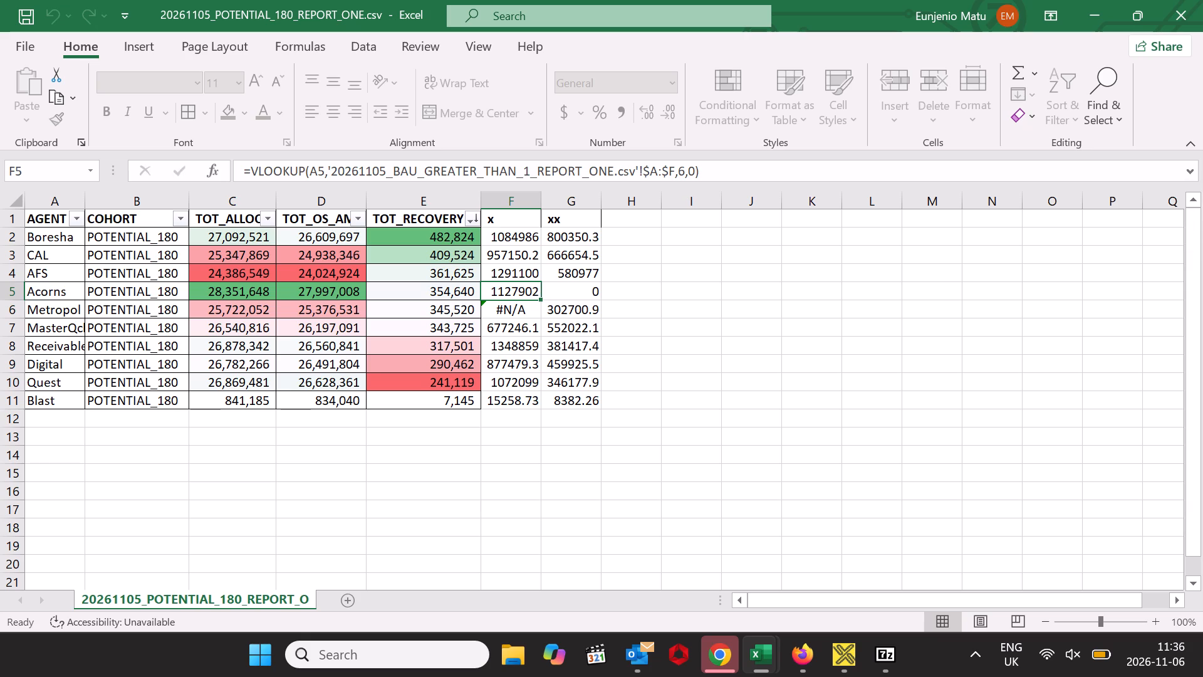
# Replace the #N/A lookup result for Metropol in F6 with 0.
pyautogui.click(504, 310)
pyautogui.press('0')
pyautogui.moveTo(804, 323); pyautogui.dragTo(808, 329)
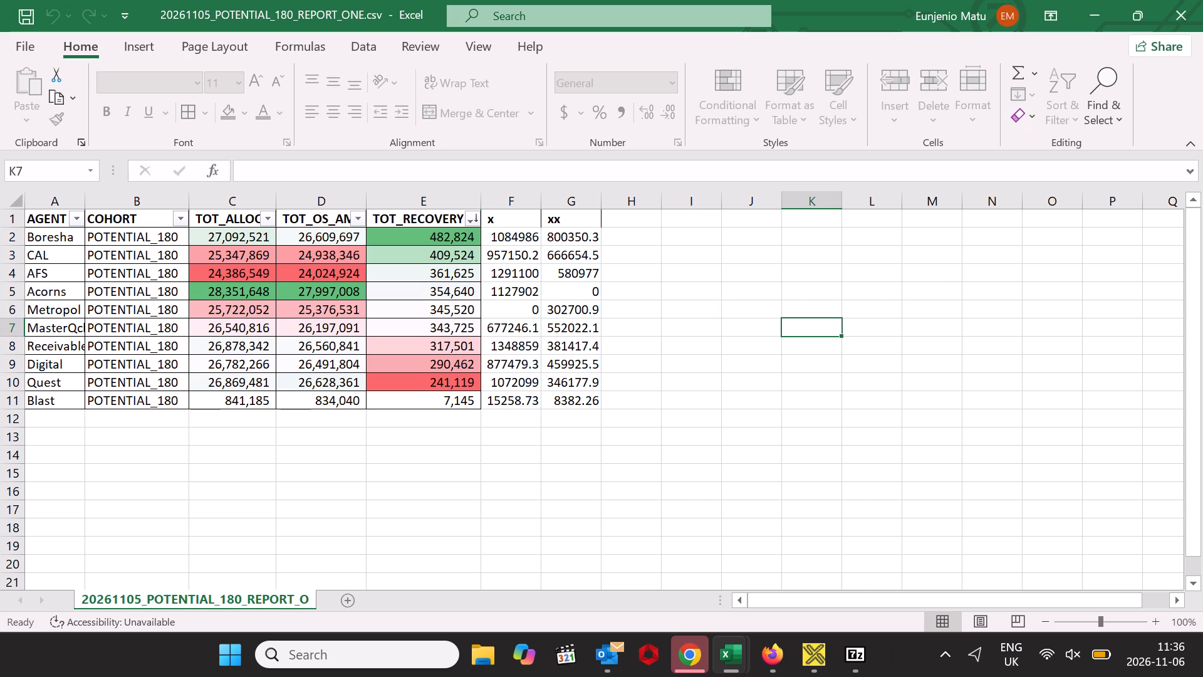
# Enter the placeholder heading xc in H1, next to the xx column.
pyautogui.click(632, 217)
pyautogui.write('xc')
pyautogui.click(626, 238)
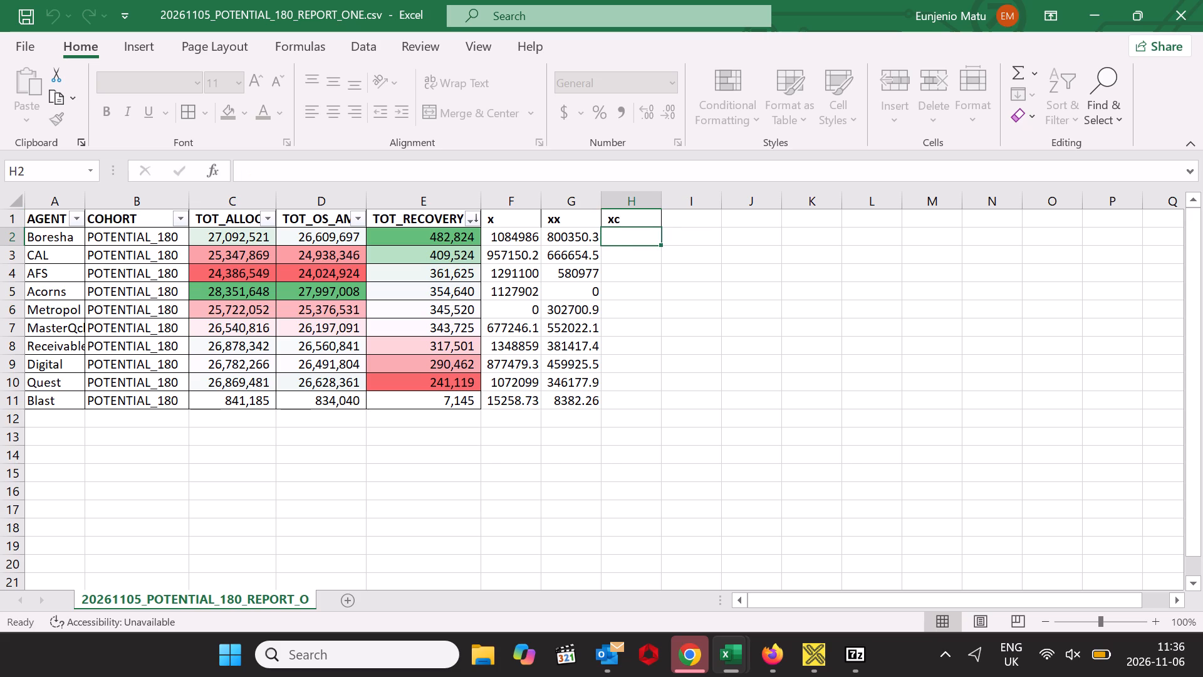
# Sum E2:G2 in H2 for Boresha and fill the formula down the xc column to H11.
pyautogui.press('=')
pyautogui.write('sum')
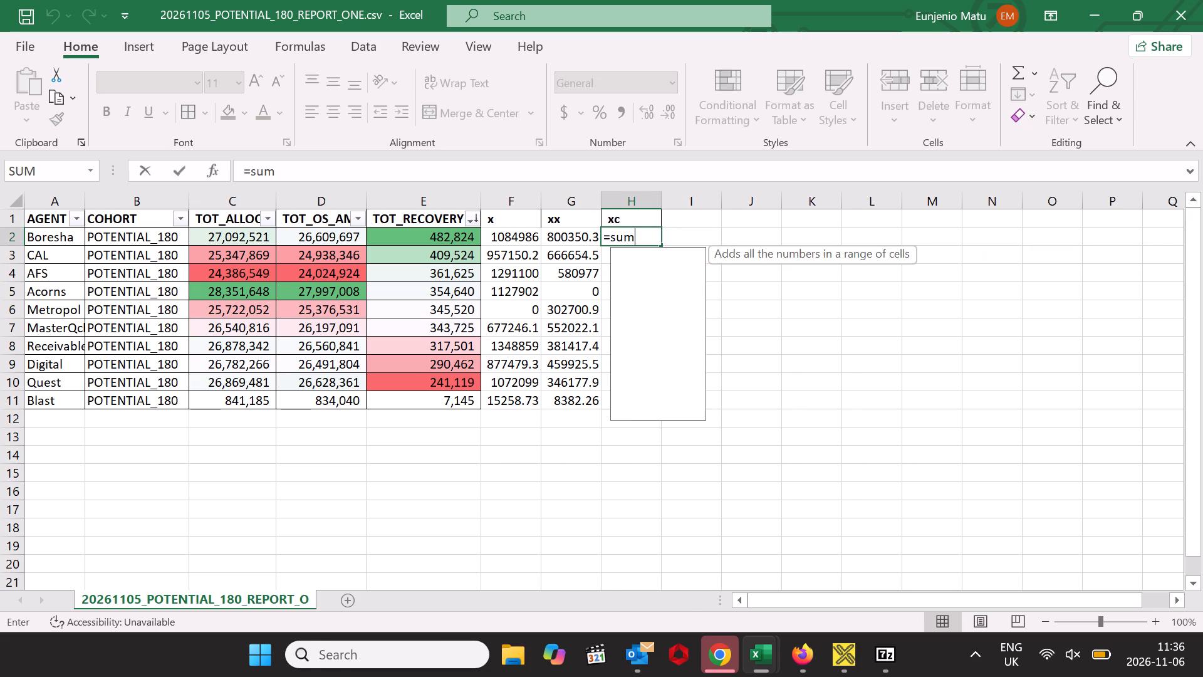
pyautogui.doubleClick(648, 253)
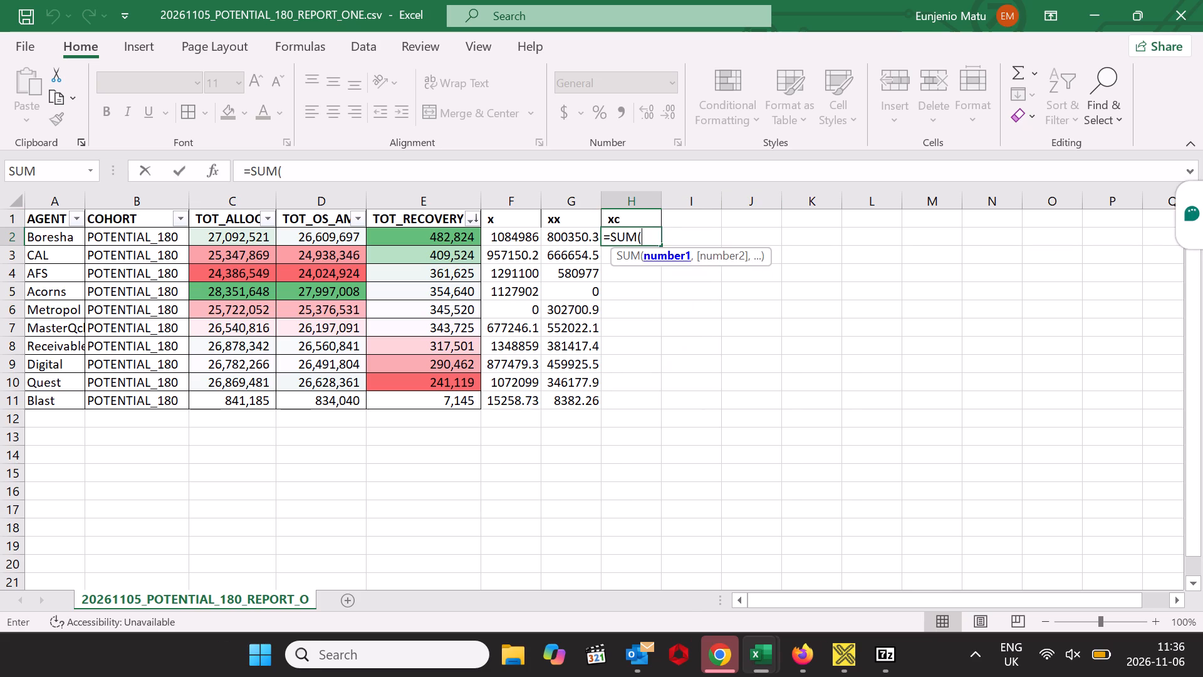
pyautogui.moveTo(444, 238); pyautogui.dragTo(573, 236)
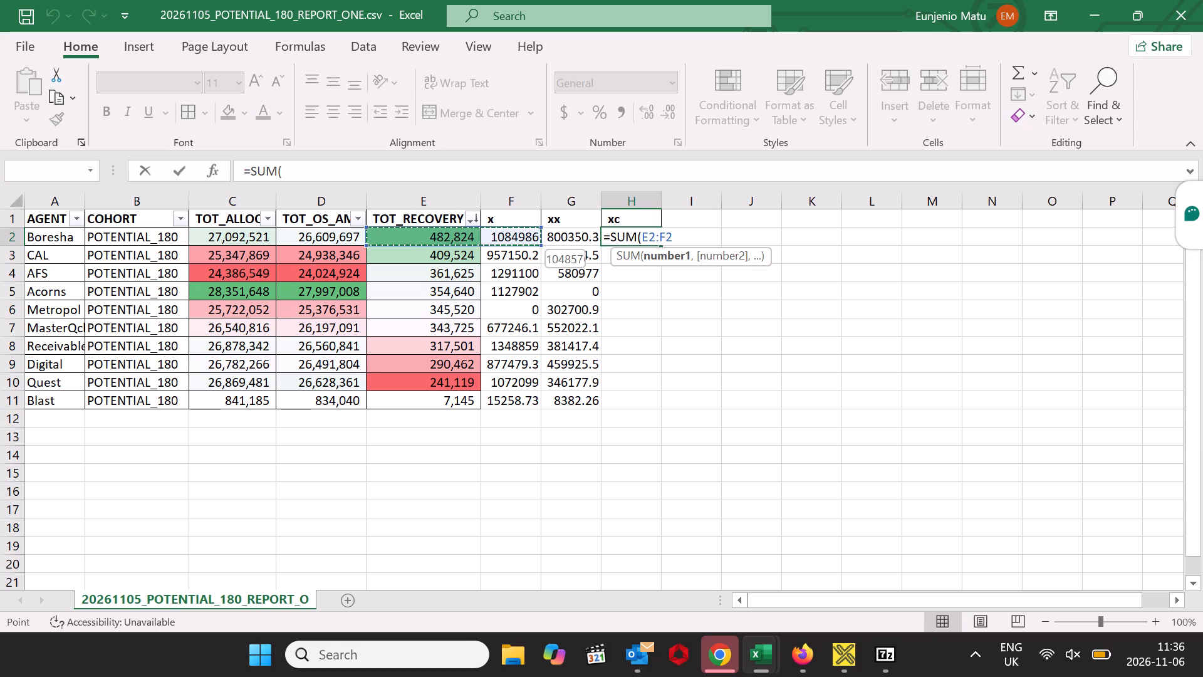
pyautogui.moveTo(573, 236); pyautogui.dragTo(578, 236)
pyautogui.press('Return')
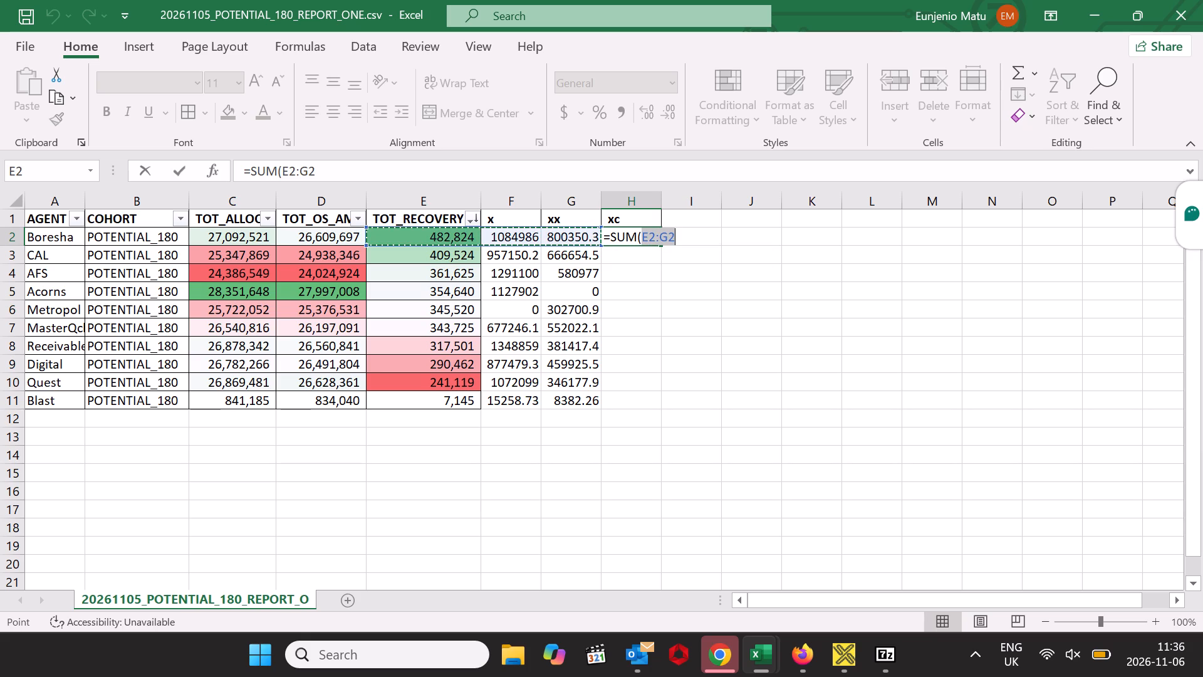
pyautogui.moveTo(670, 200); pyautogui.dragTo(680, 199)
pyautogui.click(649, 236)
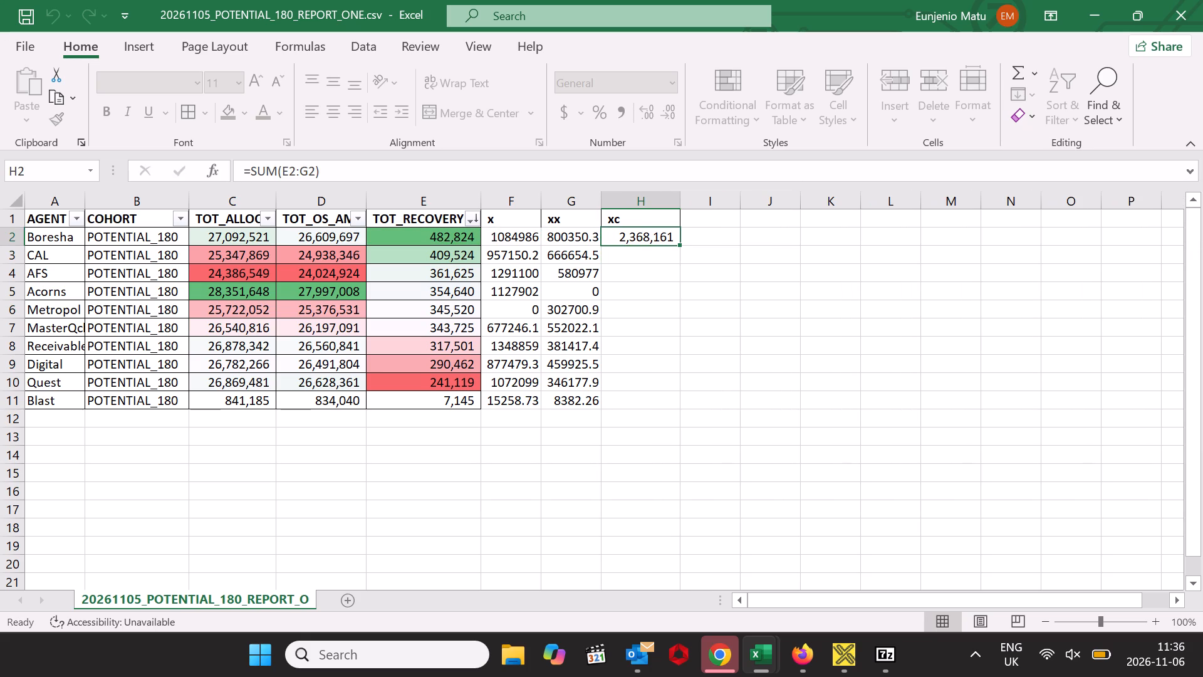
pyautogui.moveTo(679, 244); pyautogui.dragTo(638, 409)
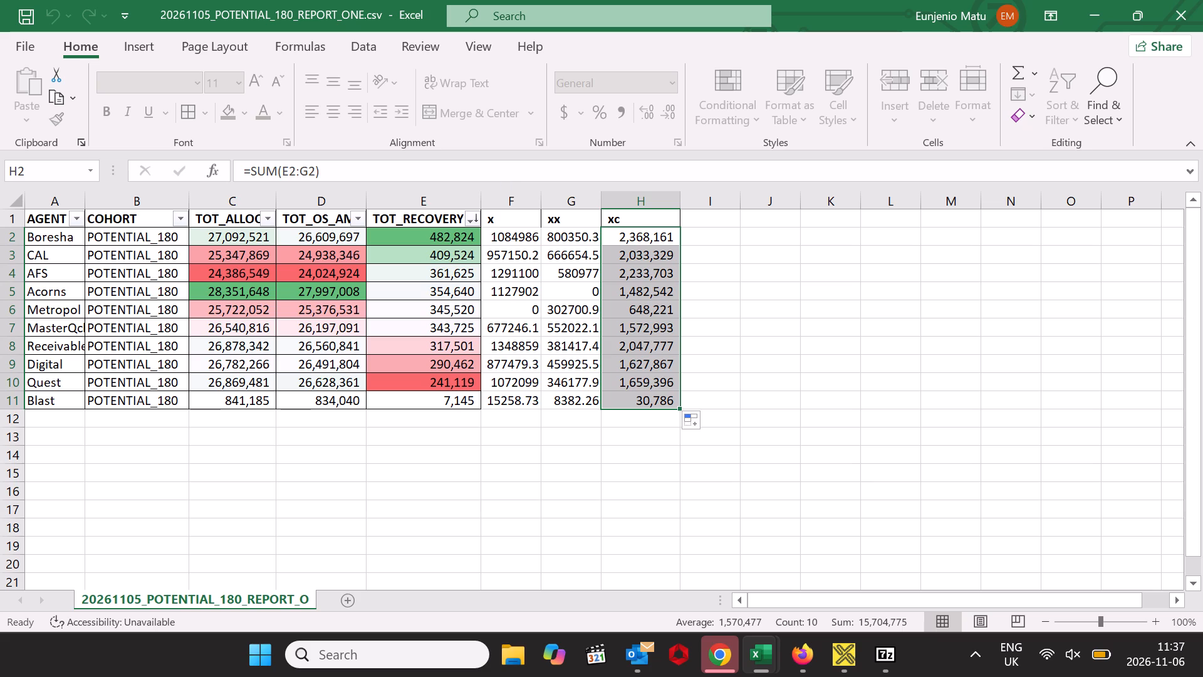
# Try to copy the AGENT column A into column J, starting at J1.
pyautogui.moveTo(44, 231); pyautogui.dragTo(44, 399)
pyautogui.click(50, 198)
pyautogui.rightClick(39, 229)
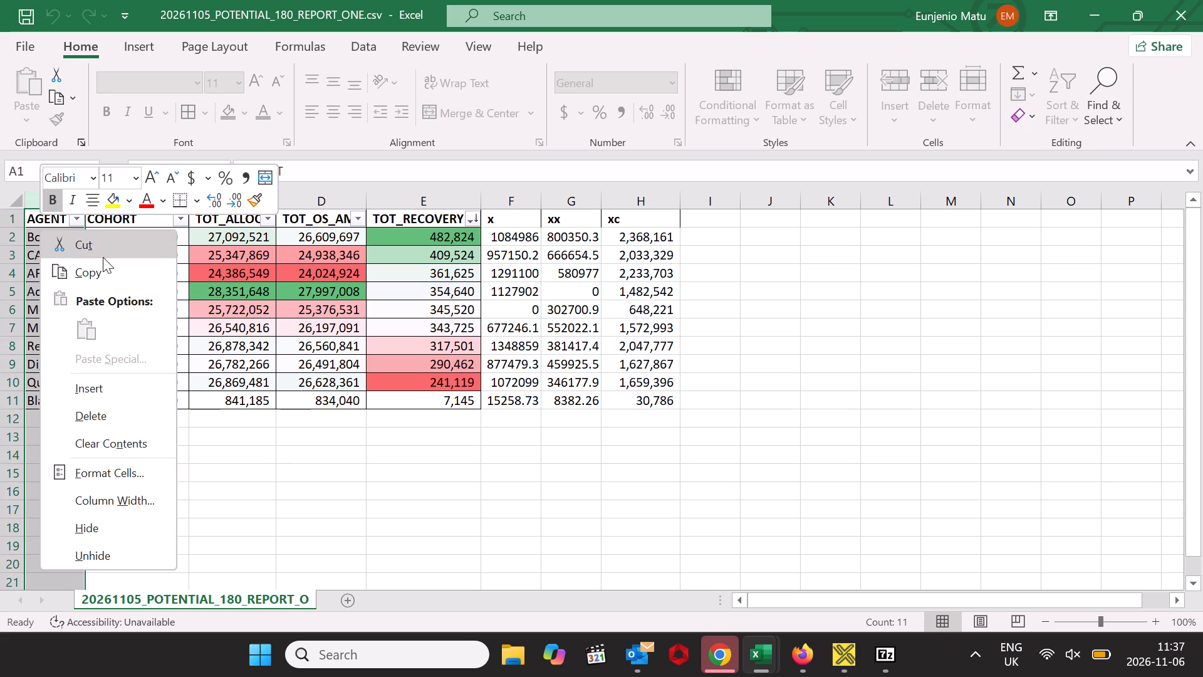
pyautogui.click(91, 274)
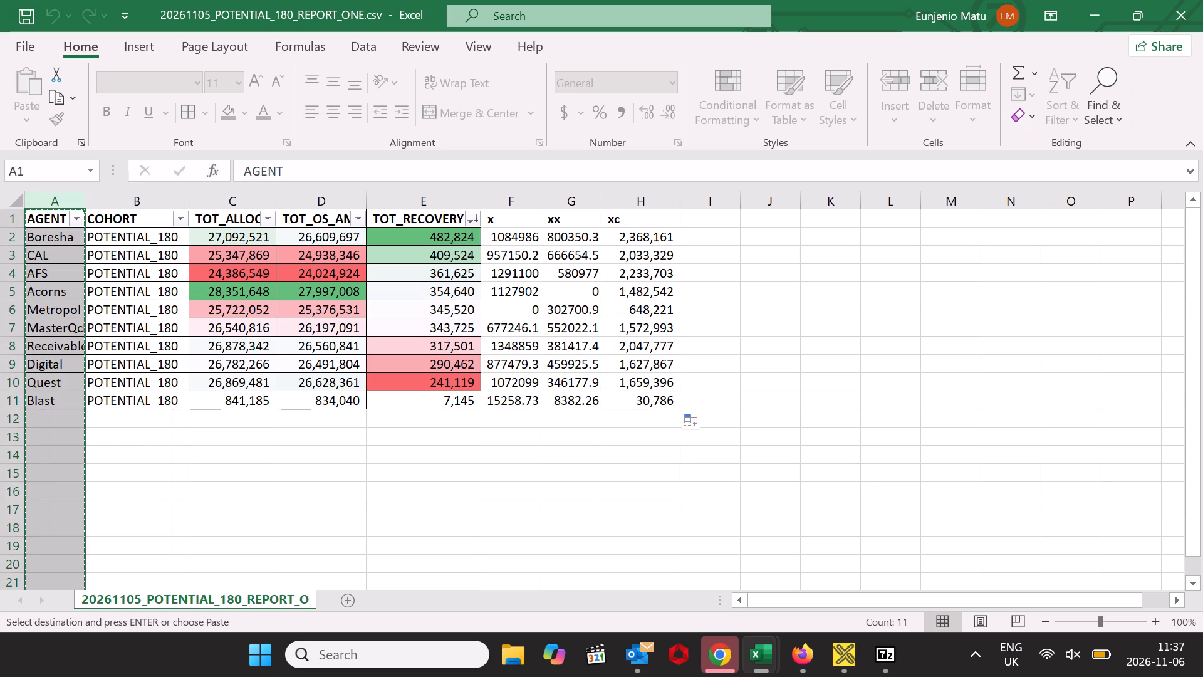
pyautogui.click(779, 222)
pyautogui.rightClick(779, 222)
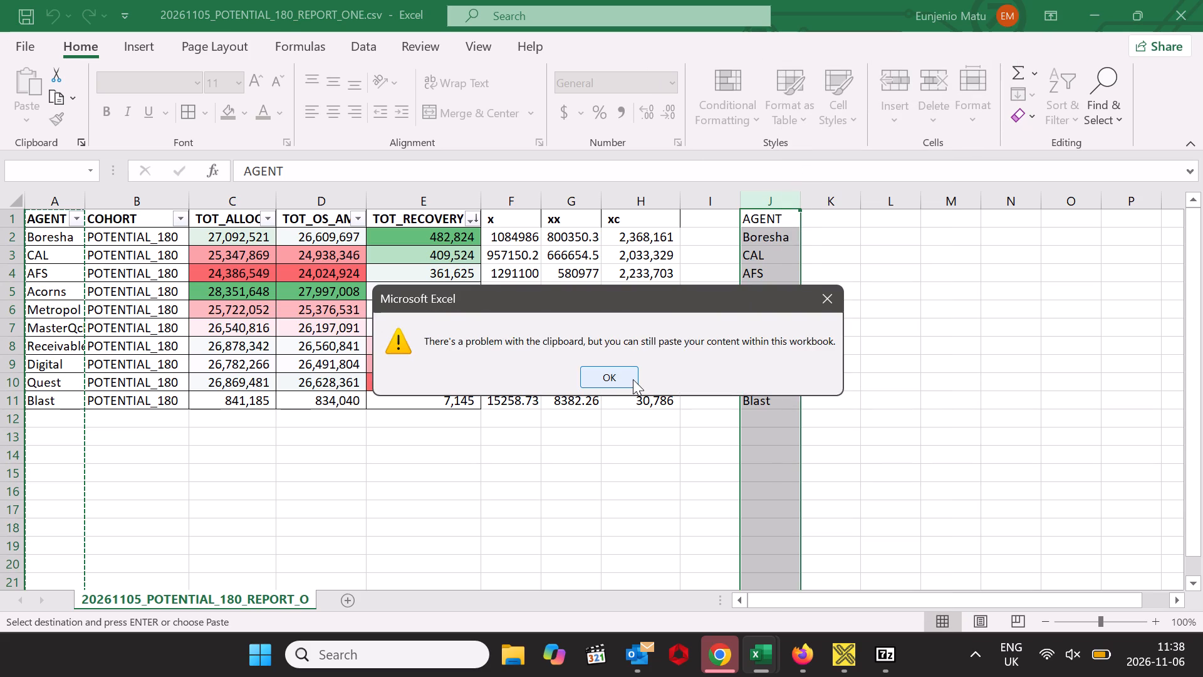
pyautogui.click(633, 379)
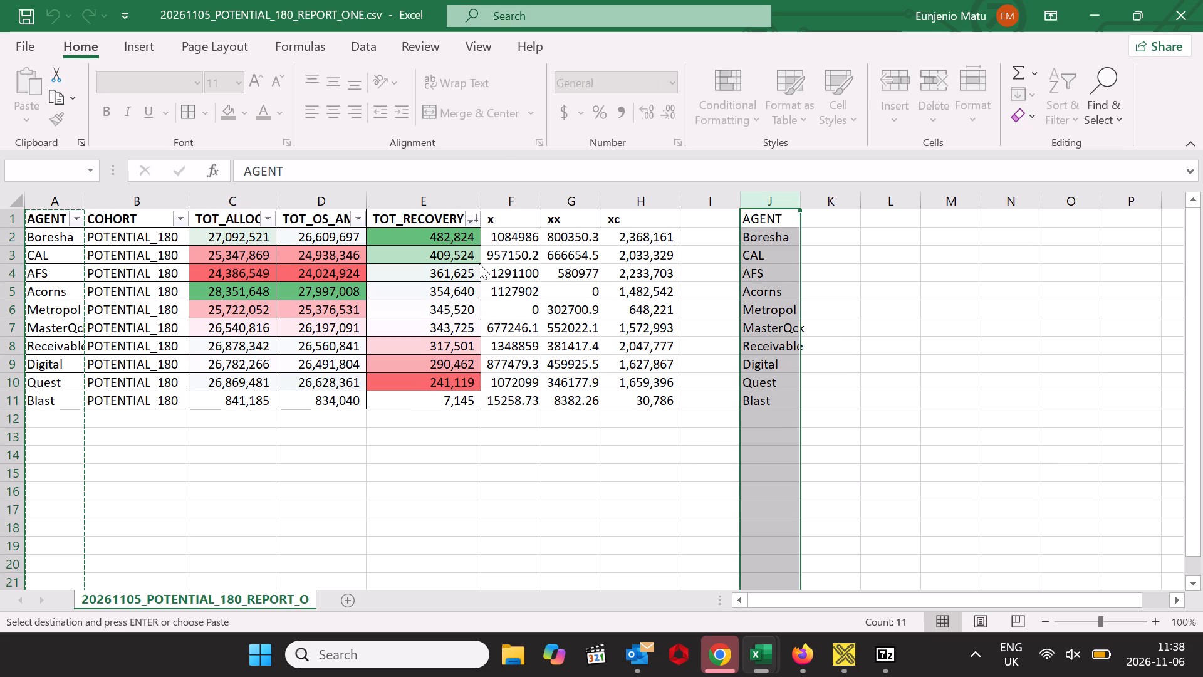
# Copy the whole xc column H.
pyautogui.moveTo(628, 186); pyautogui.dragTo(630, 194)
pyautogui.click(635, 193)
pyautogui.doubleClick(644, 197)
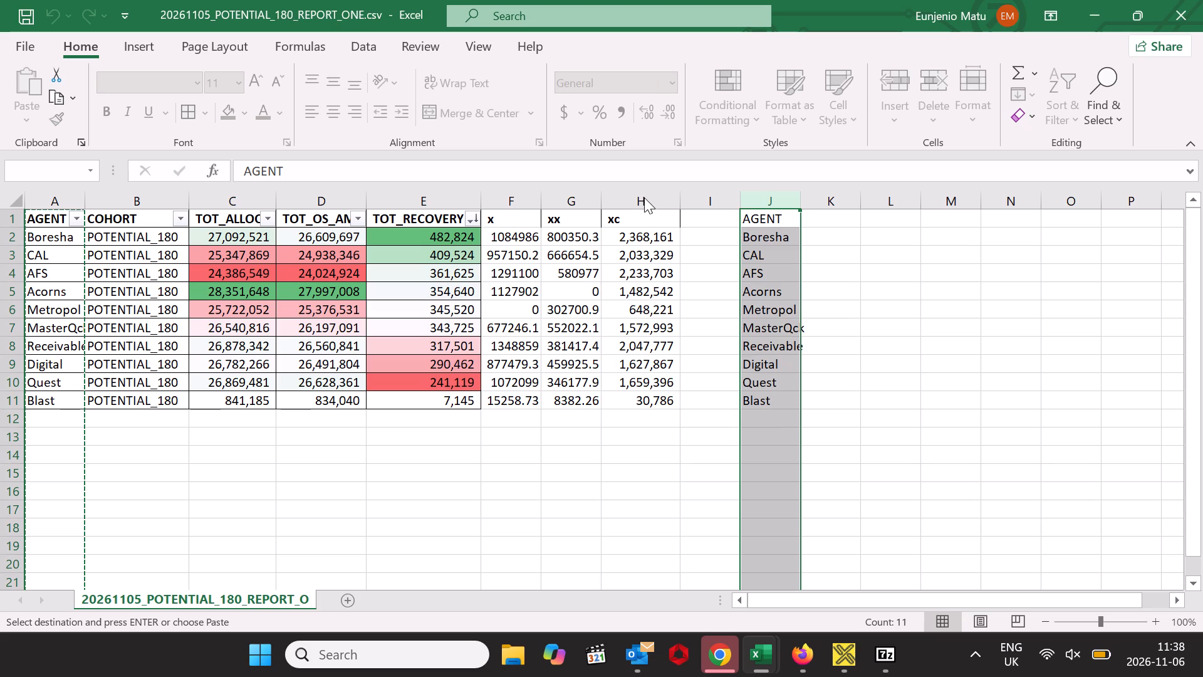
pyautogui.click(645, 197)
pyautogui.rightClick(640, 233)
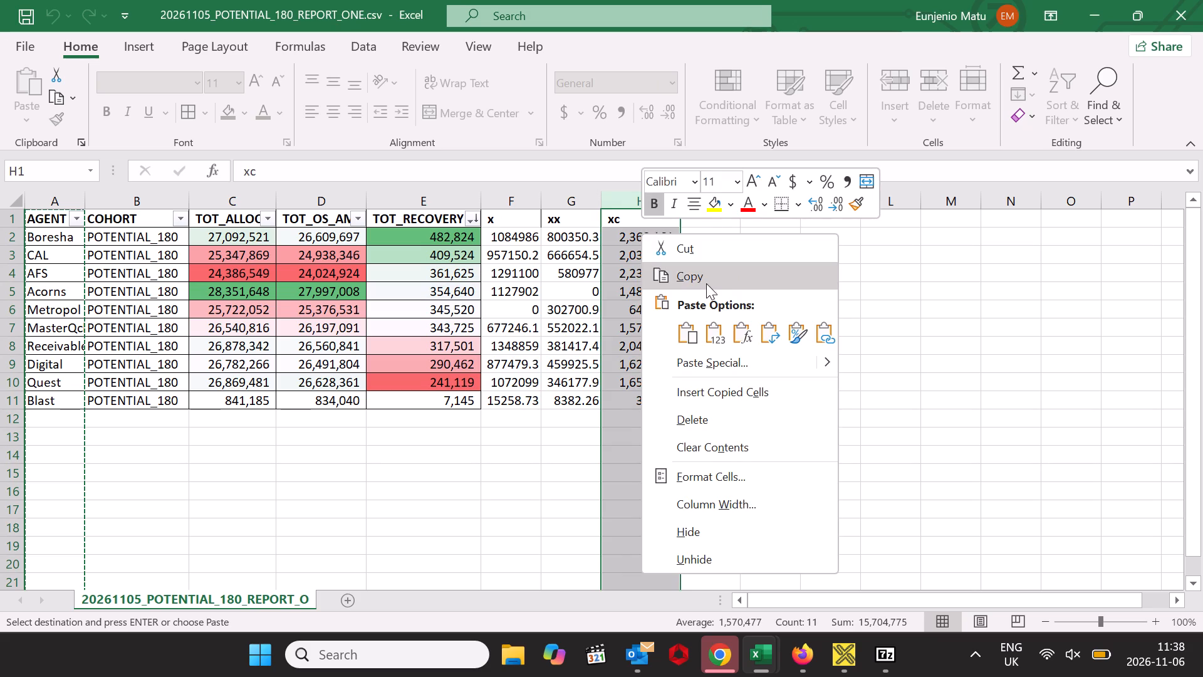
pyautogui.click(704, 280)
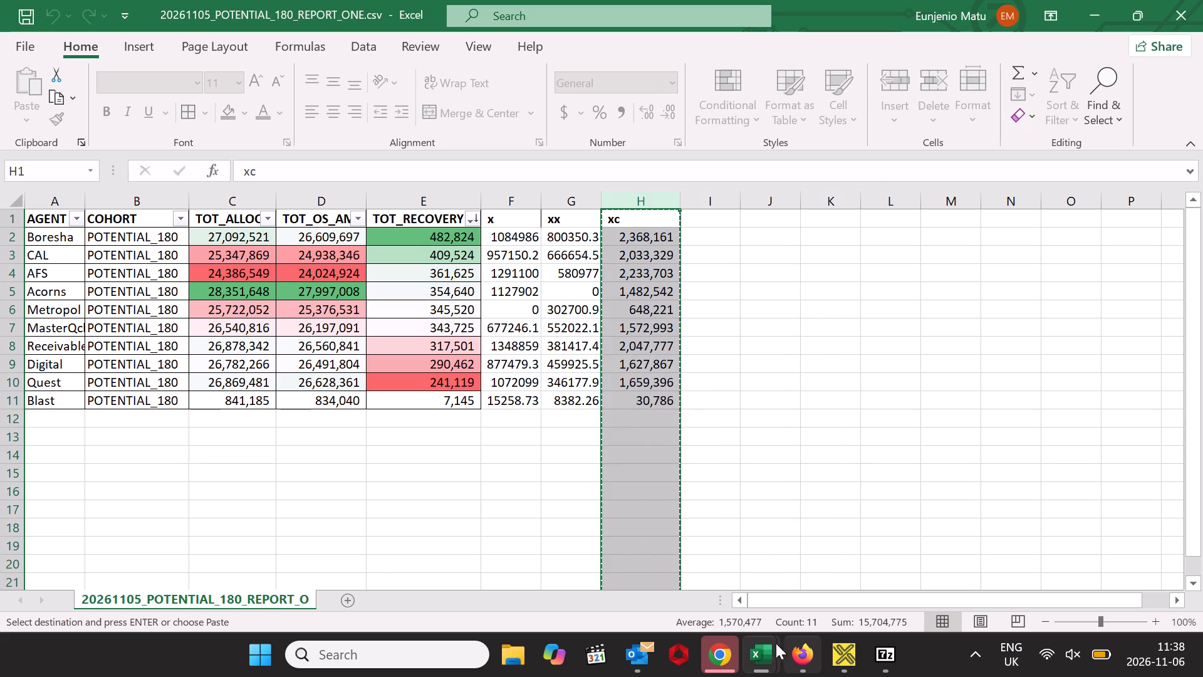
# Look at the BAU_GREATER_THAN_1 report workbook and return to the POTENTIAL_180 report.
pyautogui.click(767, 642)
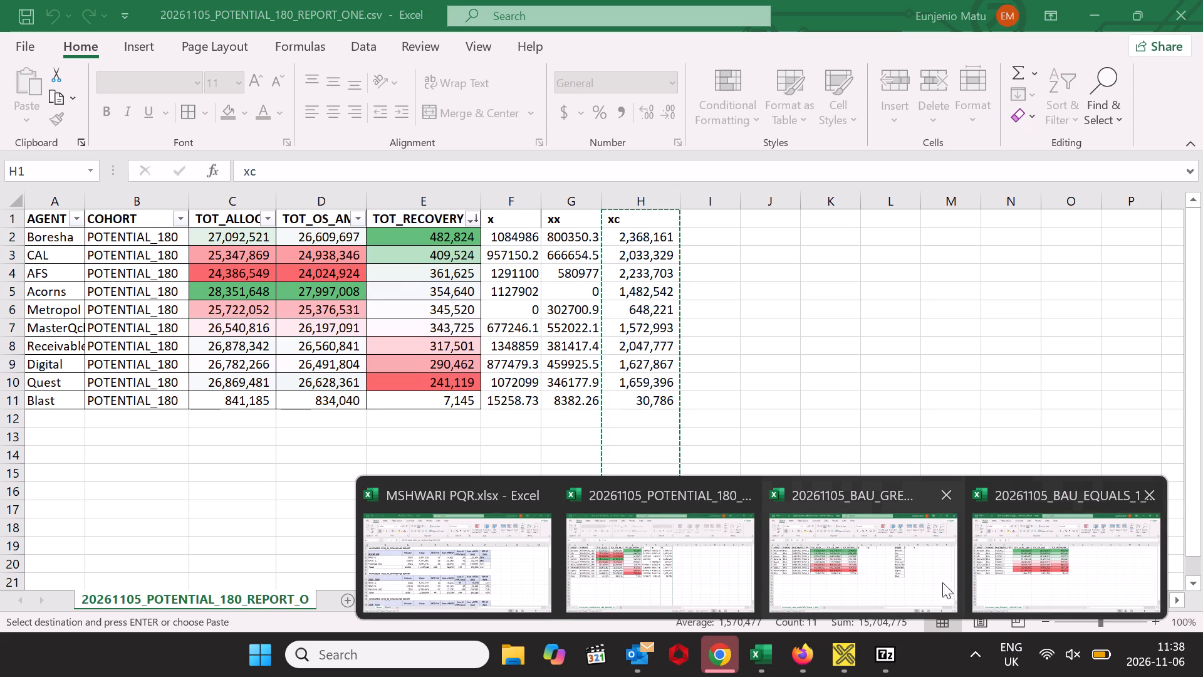
pyautogui.click(885, 577)
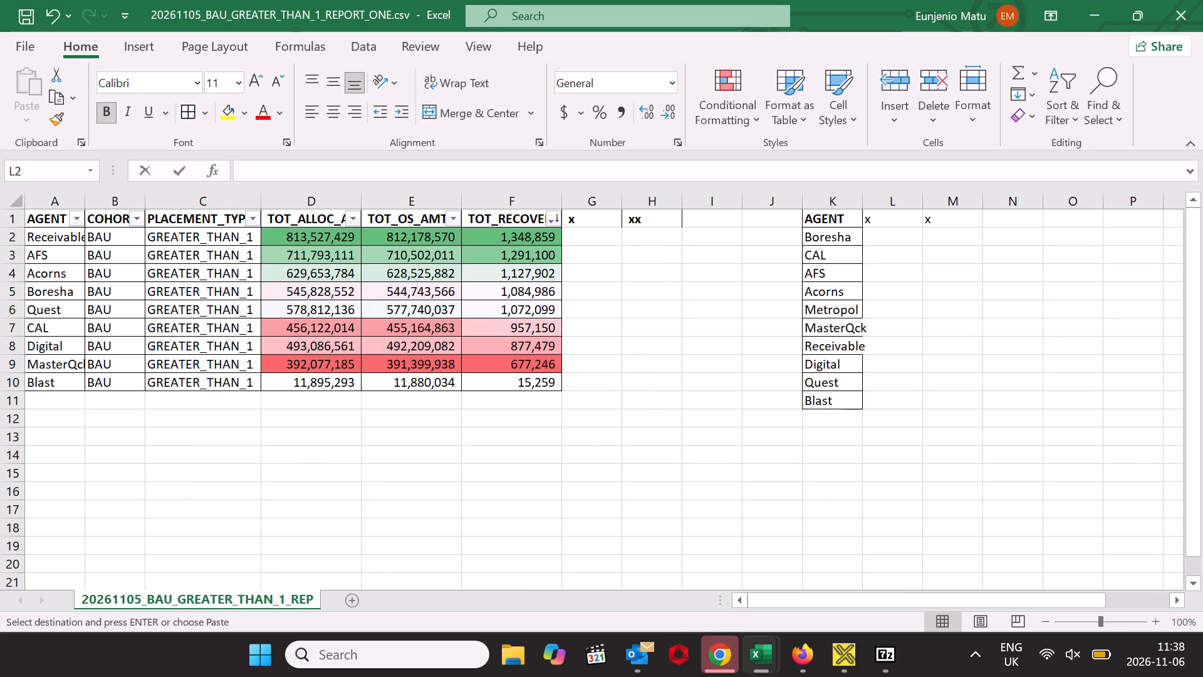
pyautogui.click(766, 655)
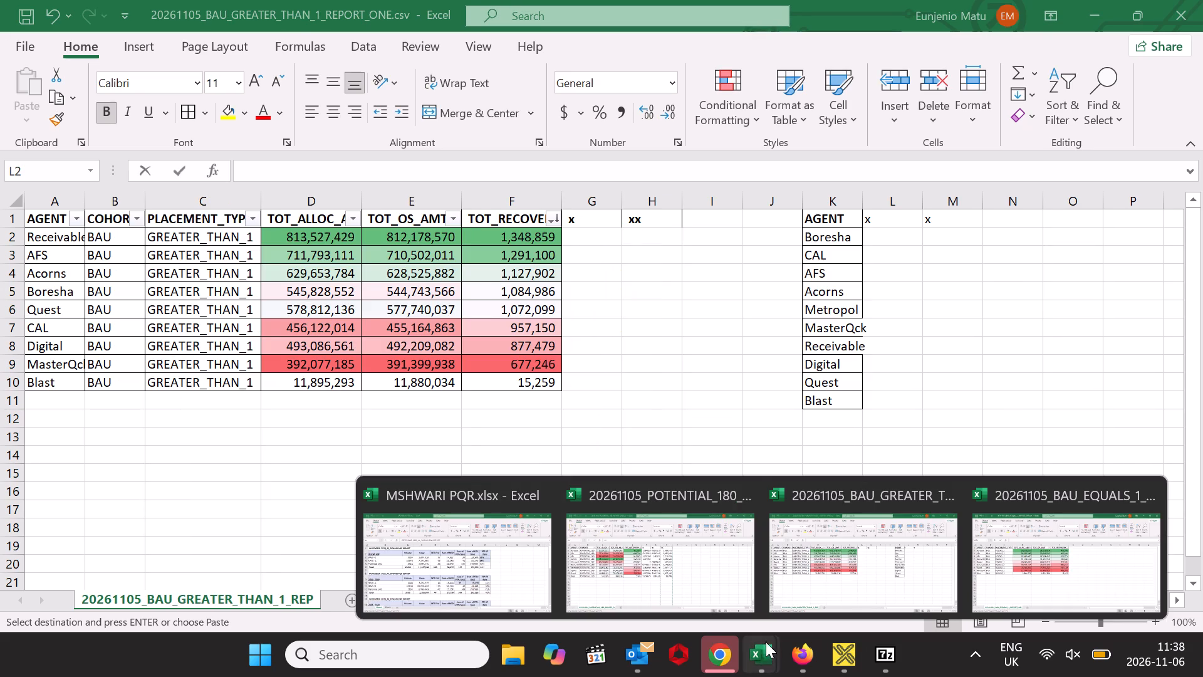
pyautogui.click(697, 555)
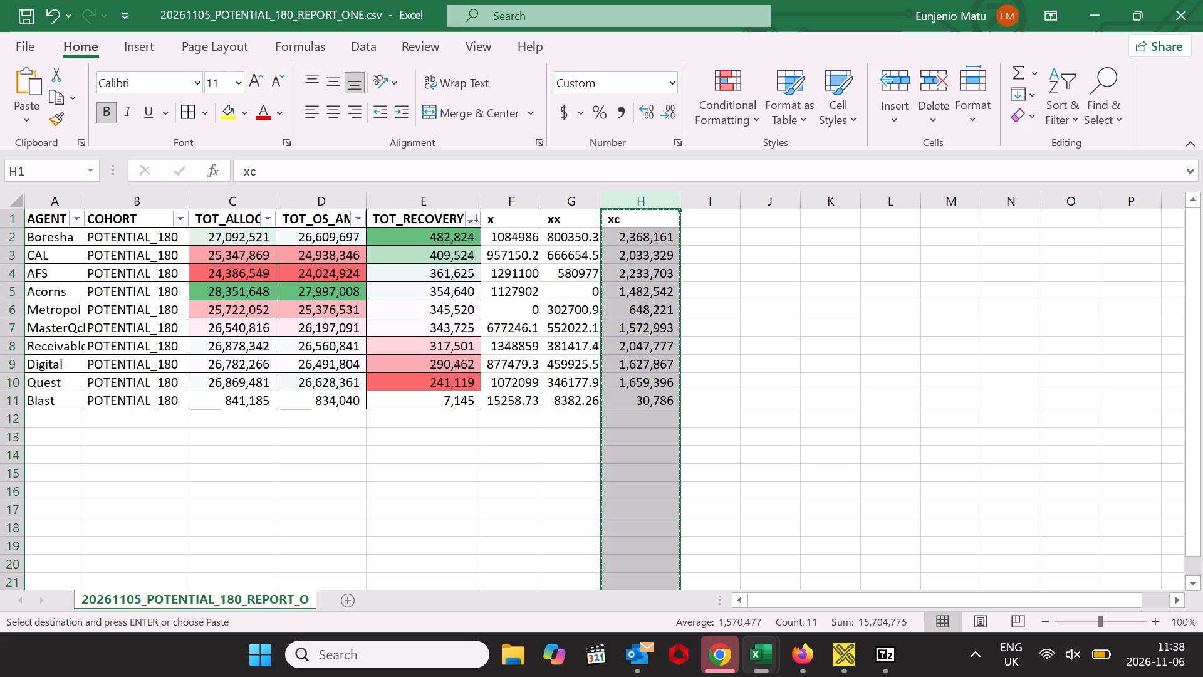
pyautogui.scroll(1, 650, 350)
# Copy the AGENT column A and paste it as values into column K, starting at K1.
pyautogui.click(49, 199)
pyautogui.rightClick(47, 229)
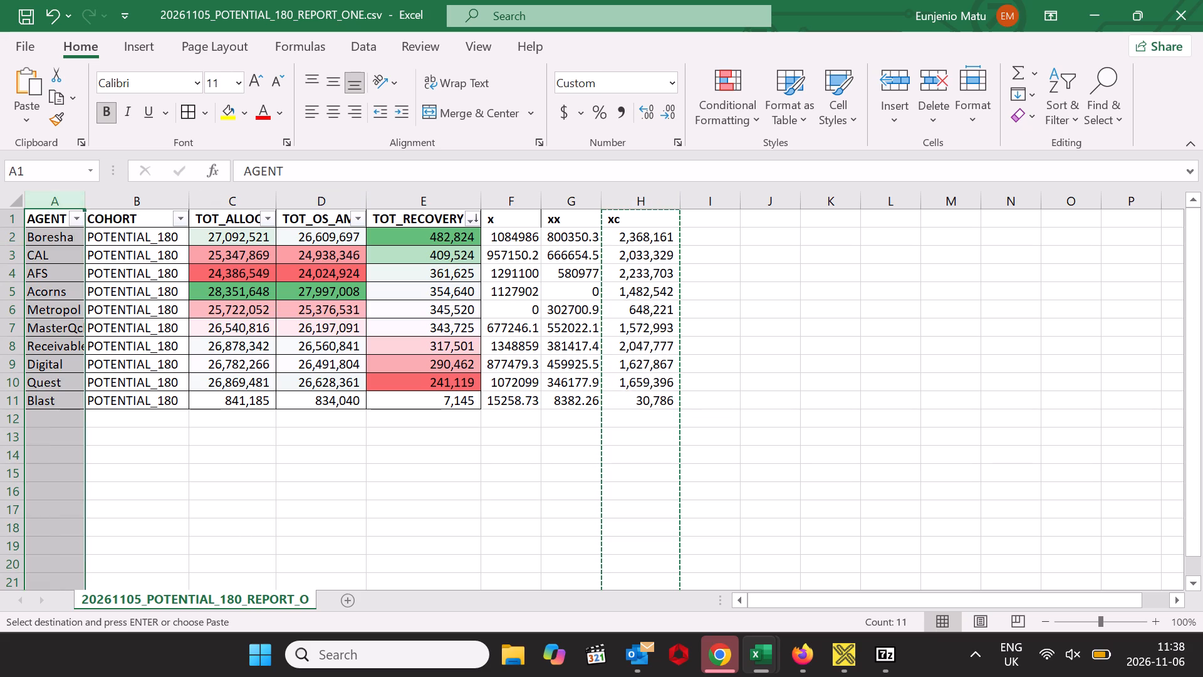
pyautogui.click(95, 270)
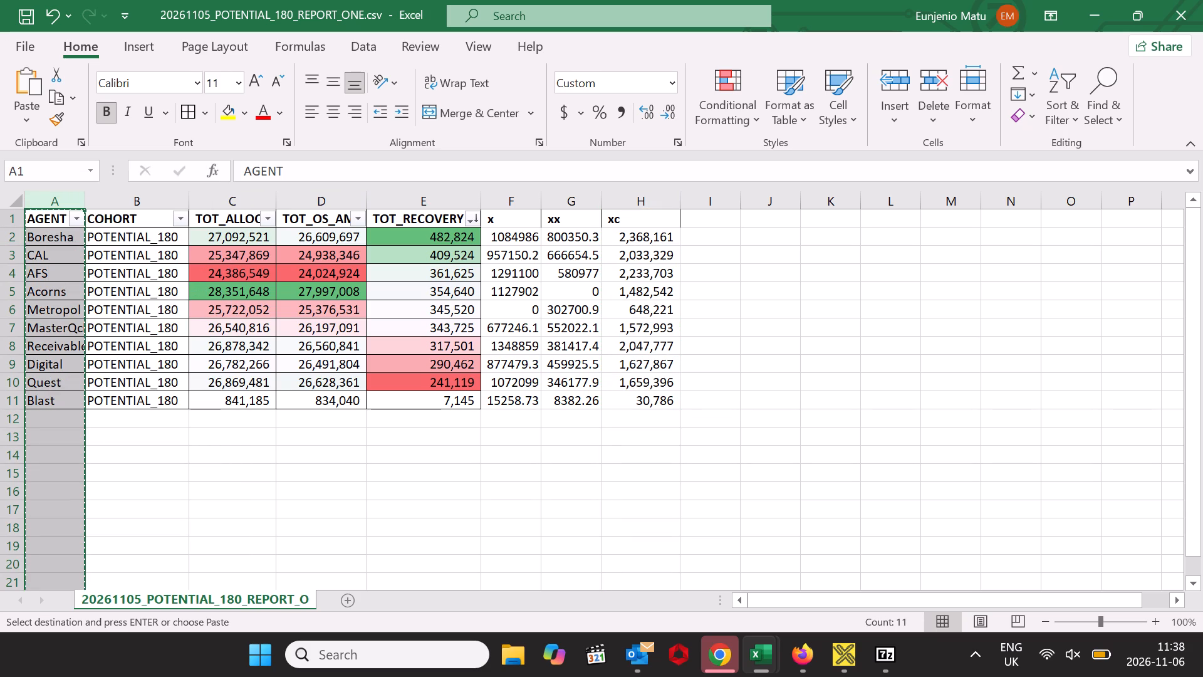
pyautogui.click(823, 226)
pyautogui.rightClick(823, 219)
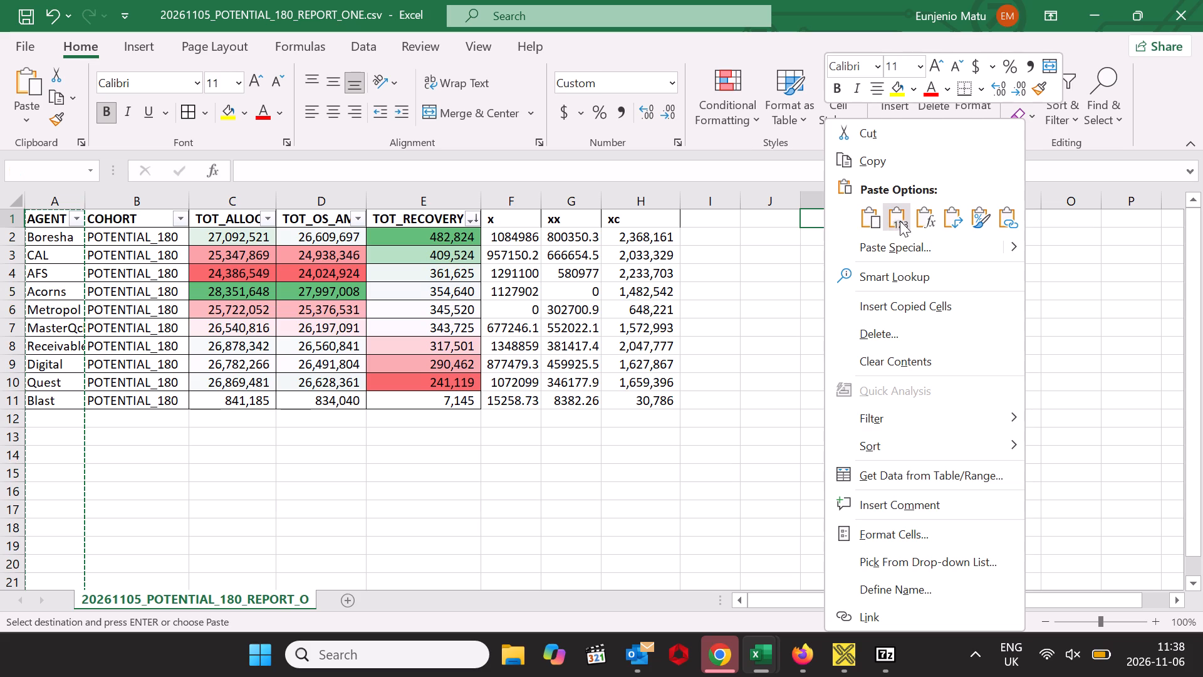
pyautogui.click(898, 223)
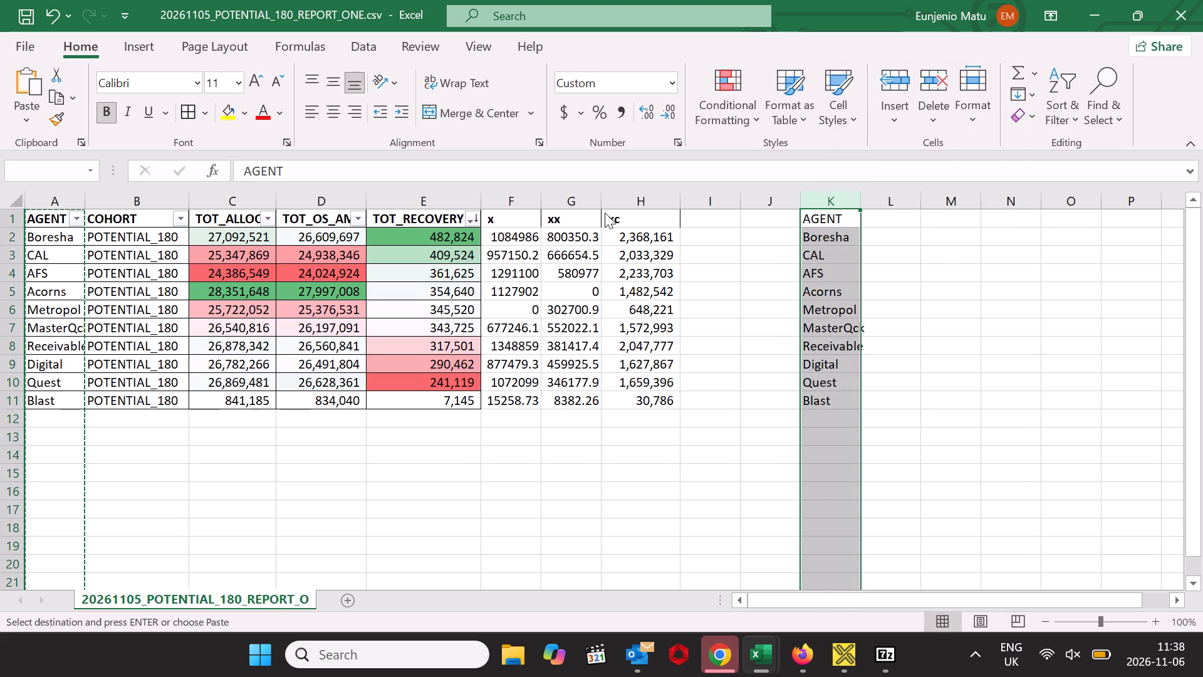
pyautogui.click(610, 205)
pyautogui.click(621, 203)
pyautogui.click(628, 192)
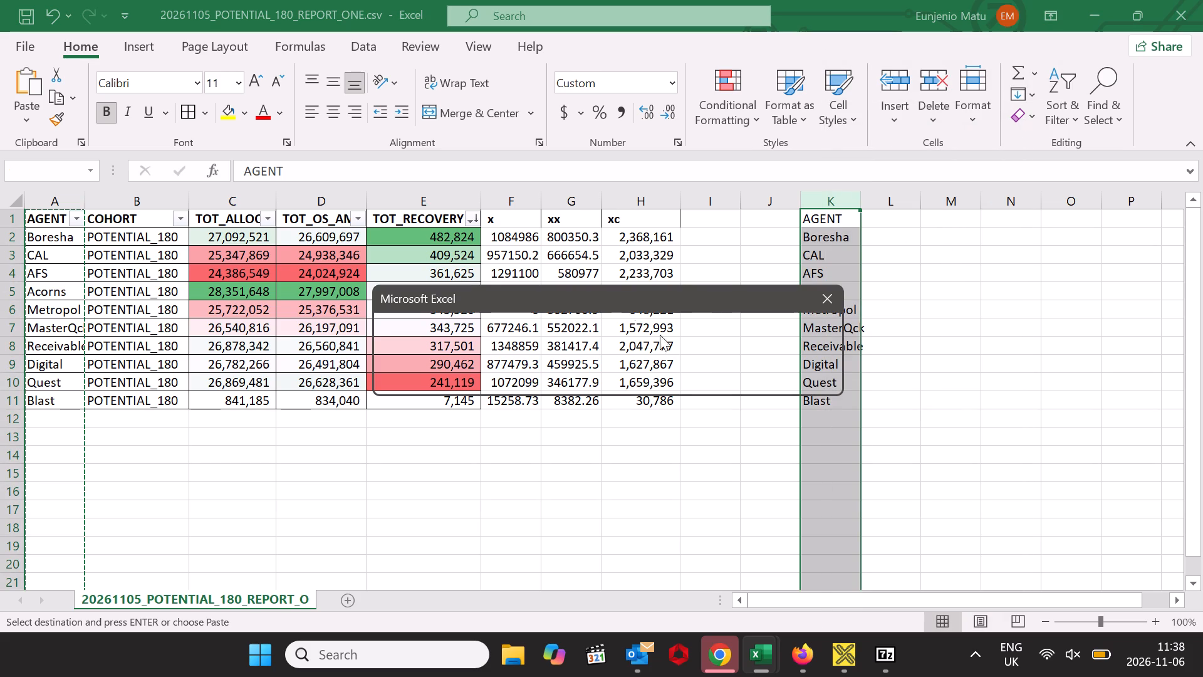
pyautogui.click(827, 295)
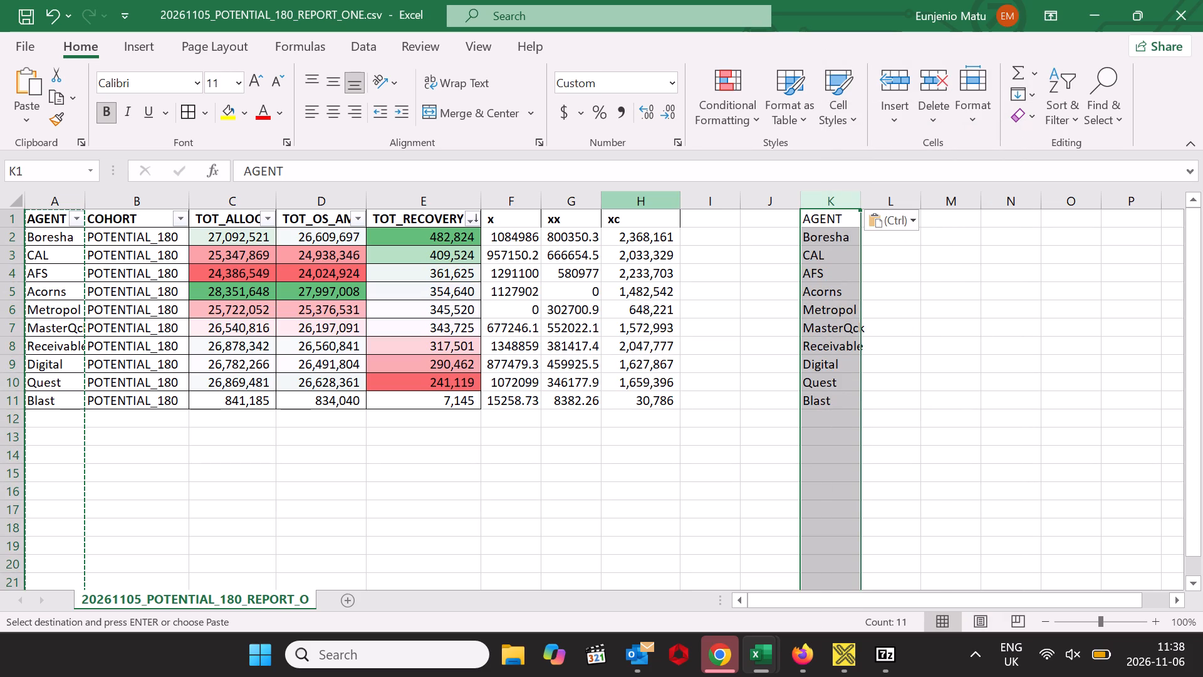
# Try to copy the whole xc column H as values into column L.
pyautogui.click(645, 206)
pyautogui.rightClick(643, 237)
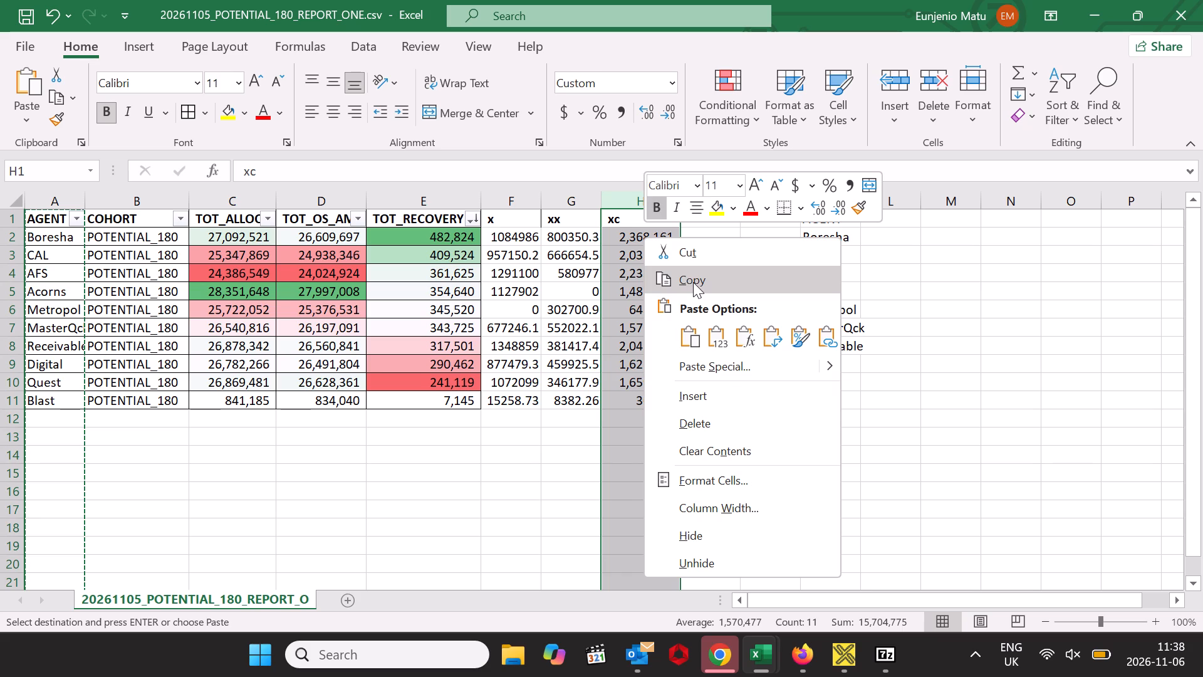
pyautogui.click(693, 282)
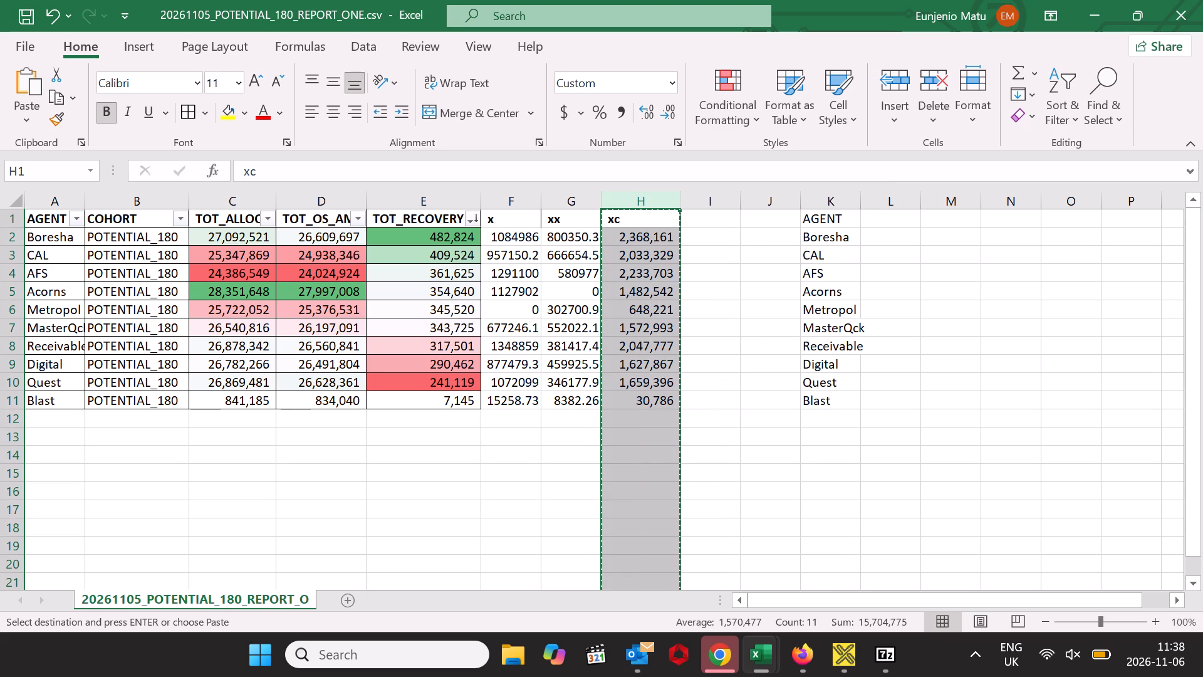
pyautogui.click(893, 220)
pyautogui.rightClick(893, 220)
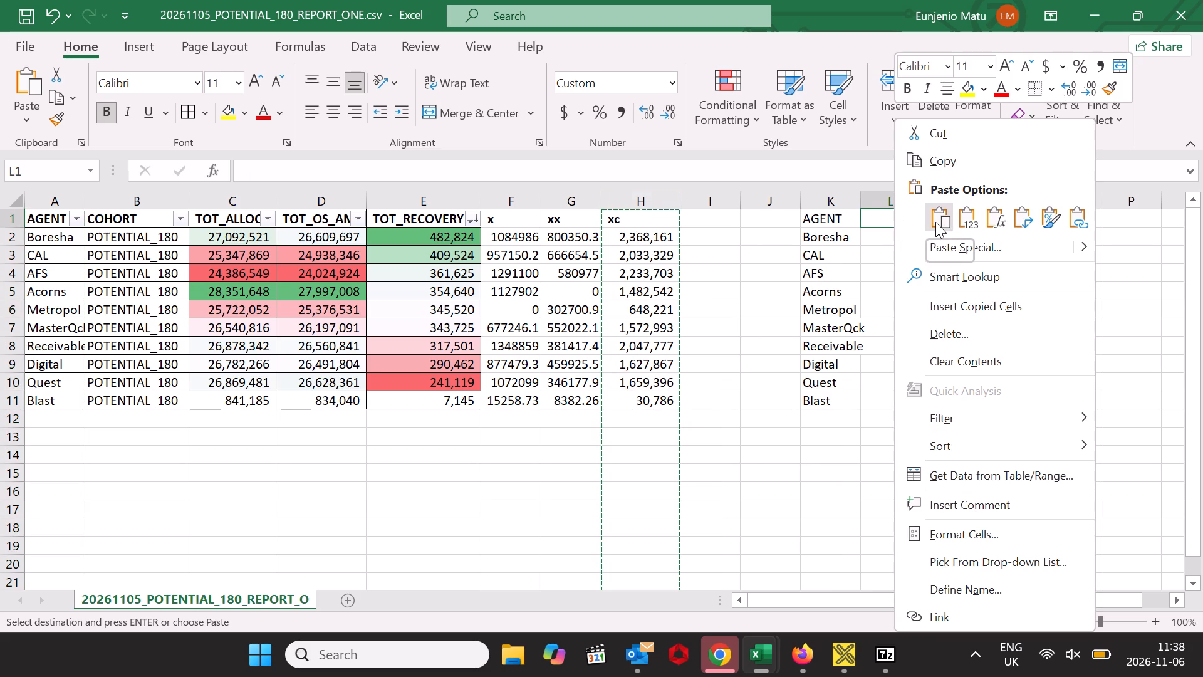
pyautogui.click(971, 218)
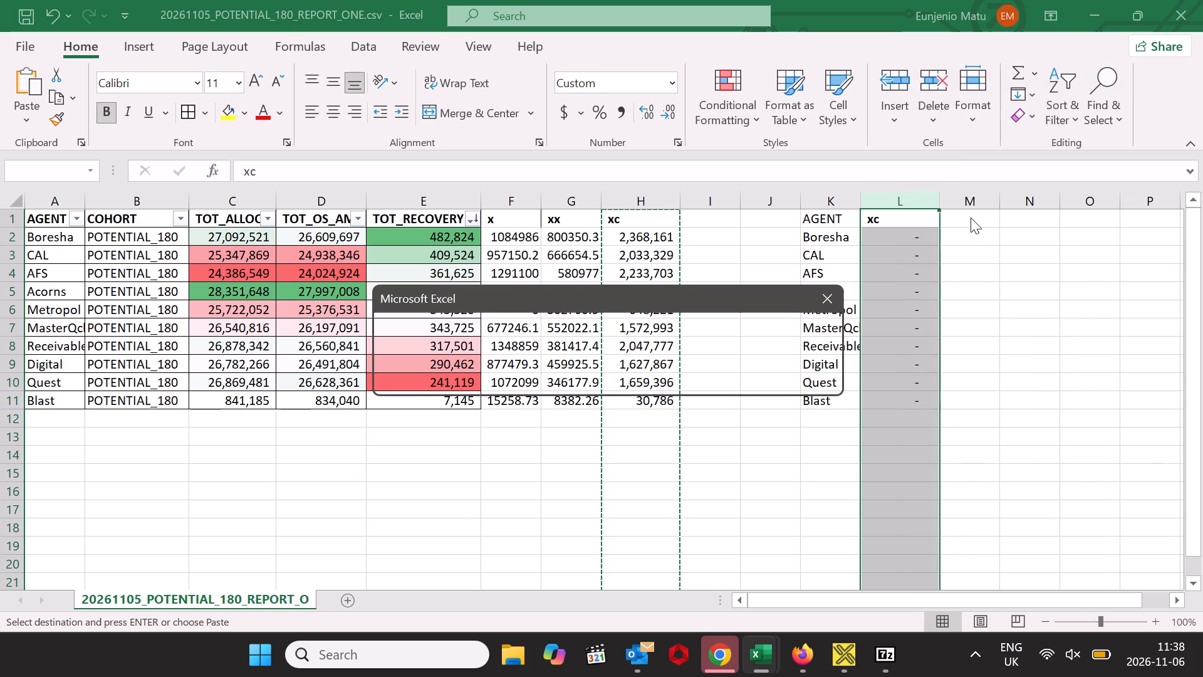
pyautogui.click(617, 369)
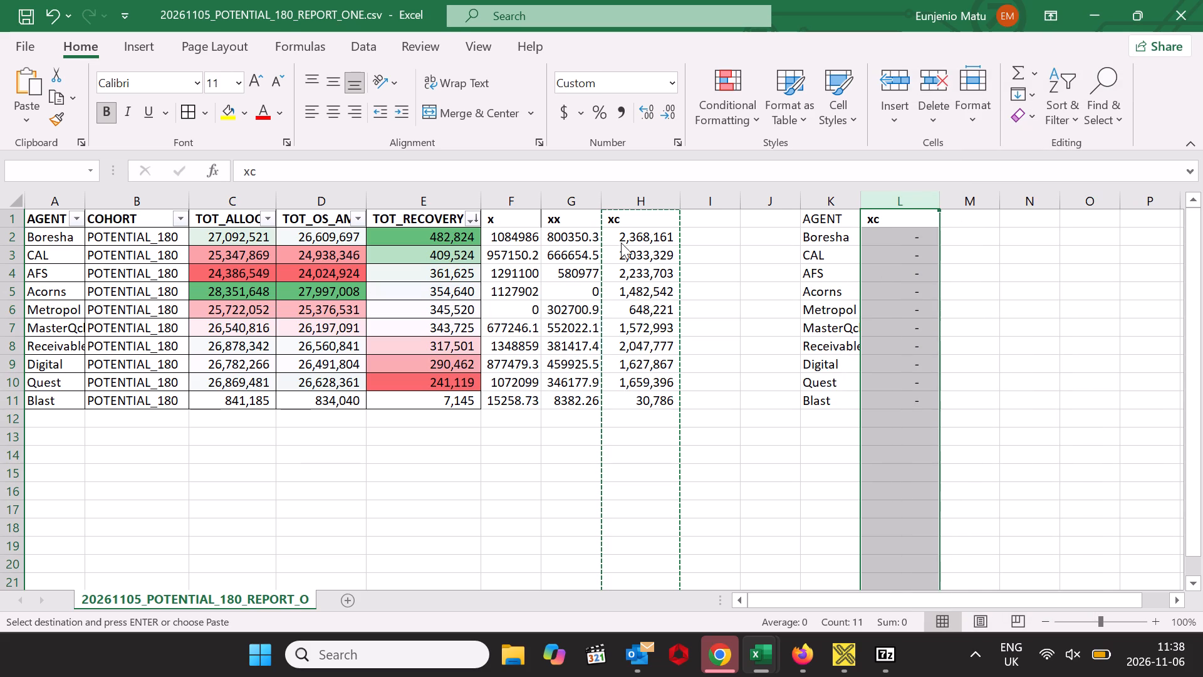
# Copy the xc totals in H1:H11 and paste them as values beside the agent list, starting at L1.
pyautogui.click(620, 216)
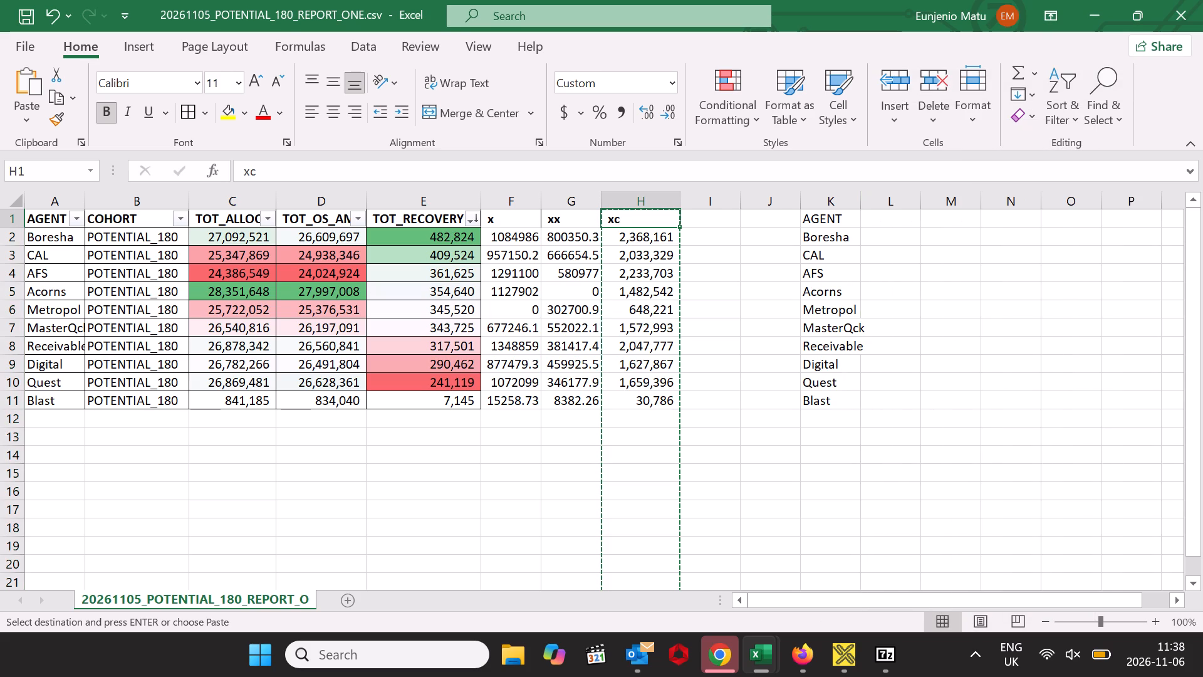
pyautogui.moveTo(621, 213); pyautogui.dragTo(645, 392)
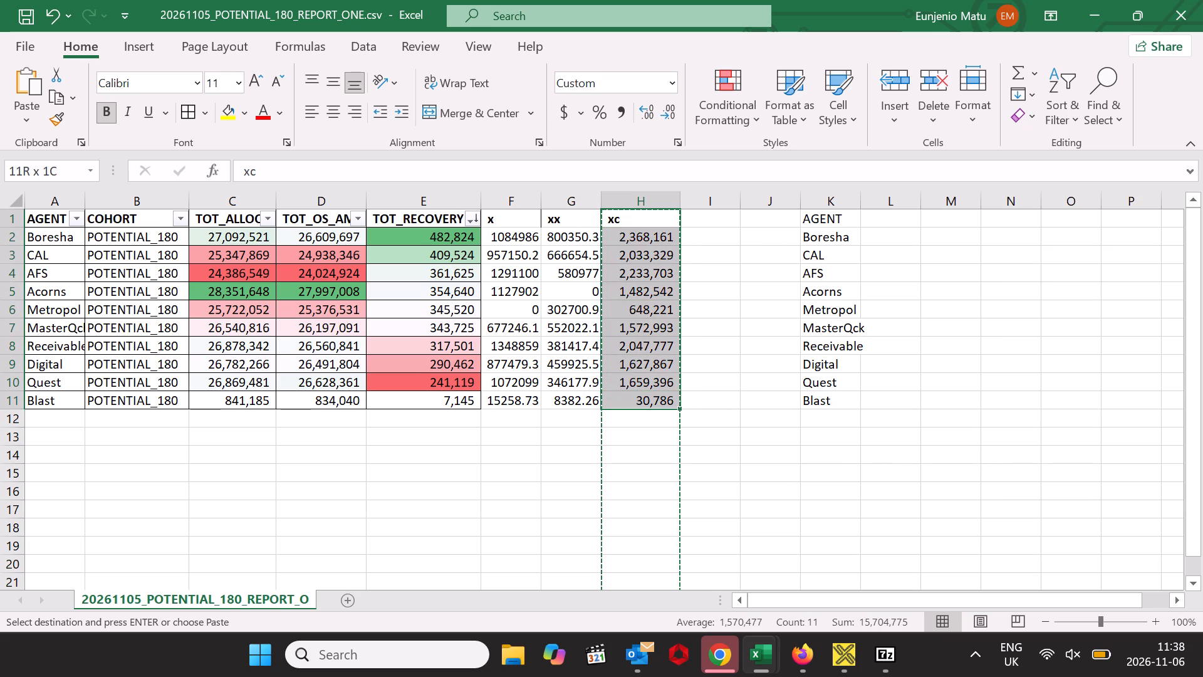
pyautogui.moveTo(645, 392); pyautogui.dragTo(645, 398)
pyautogui.rightClick(647, 369)
pyautogui.click(700, 145)
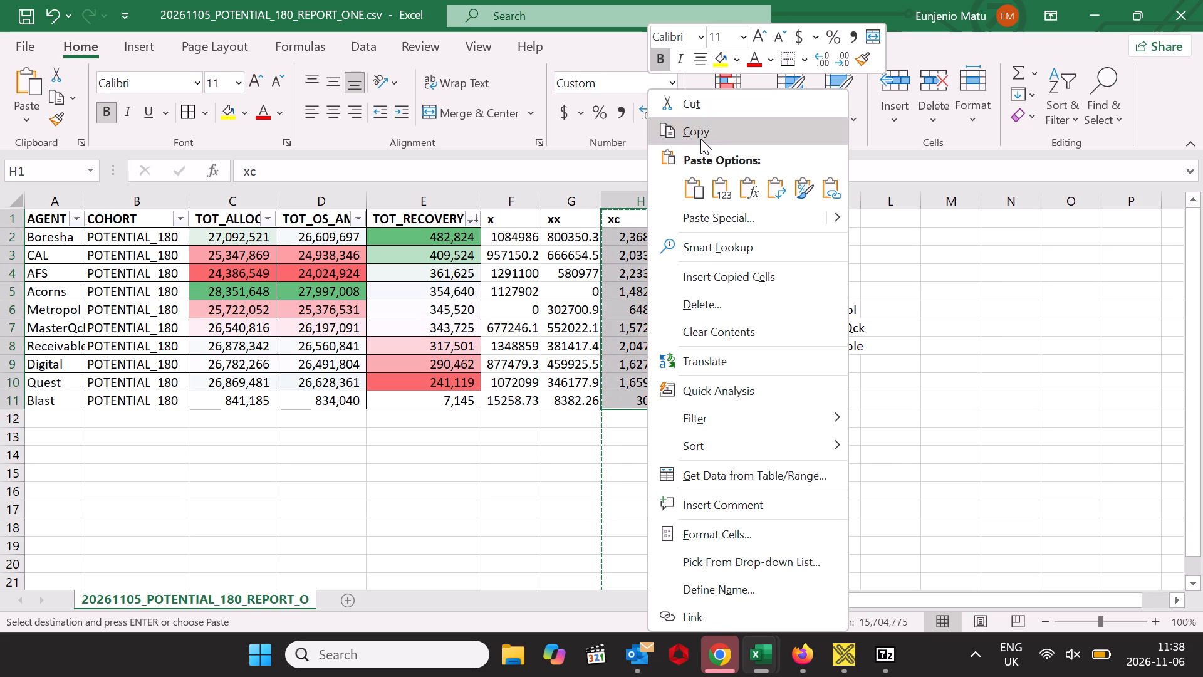
pyautogui.click(700, 139)
pyautogui.click(877, 224)
pyautogui.rightClick(878, 220)
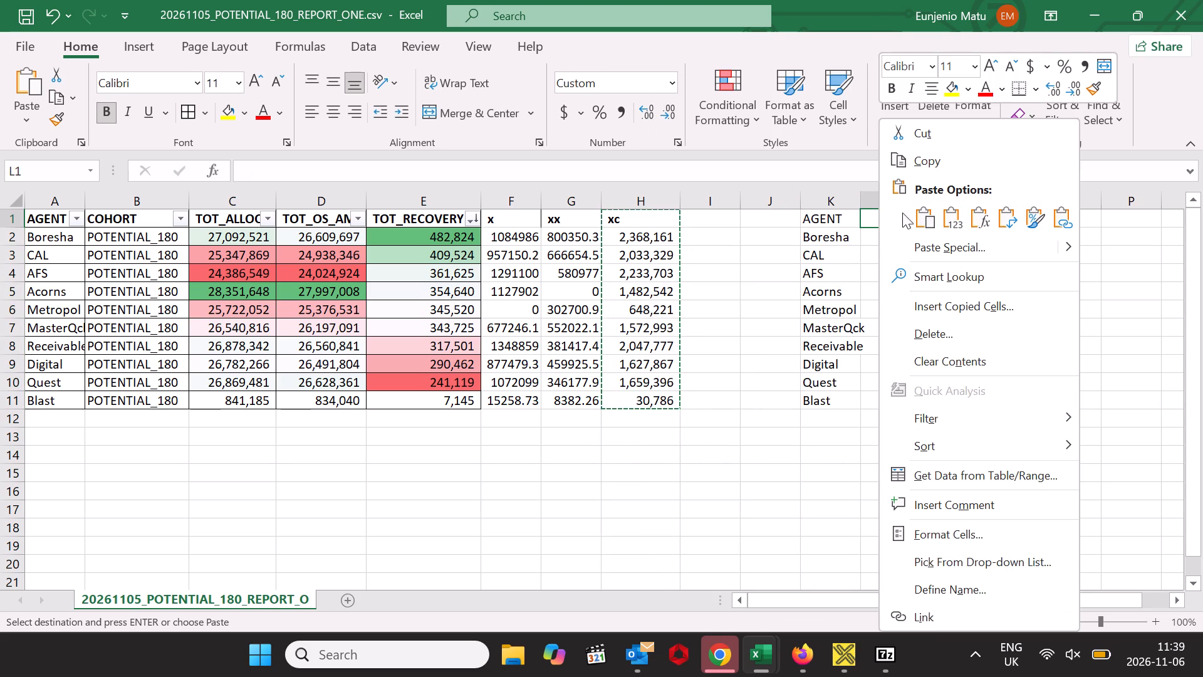
pyautogui.click(952, 214)
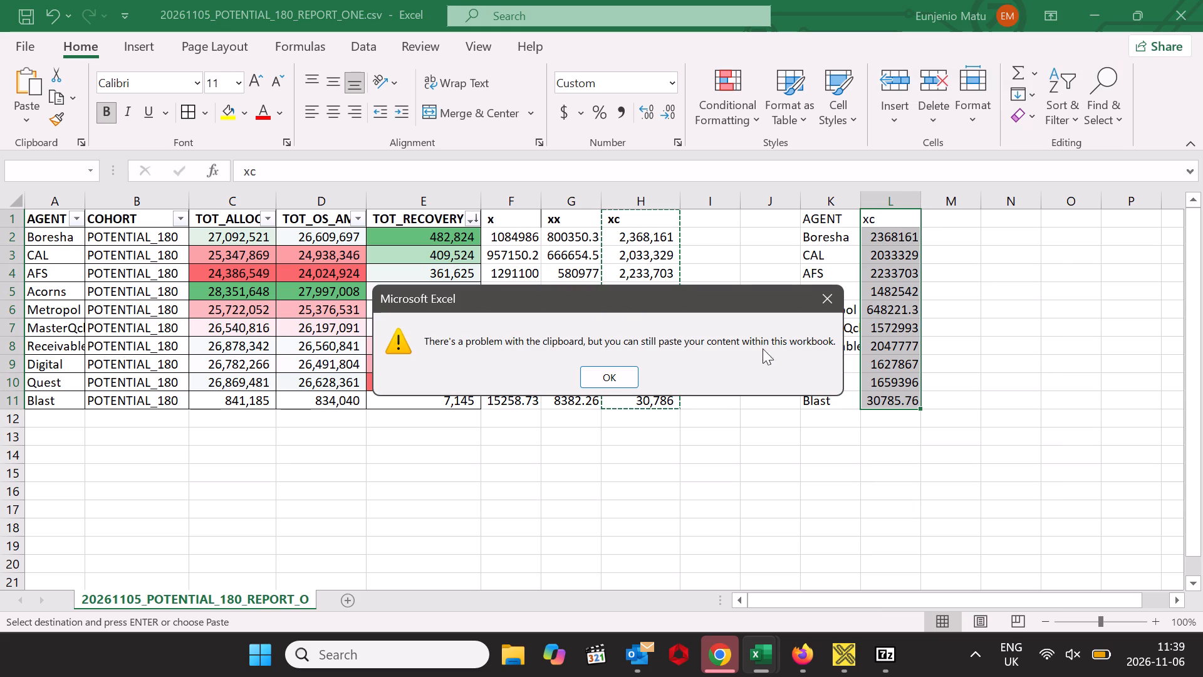
pyautogui.click(620, 378)
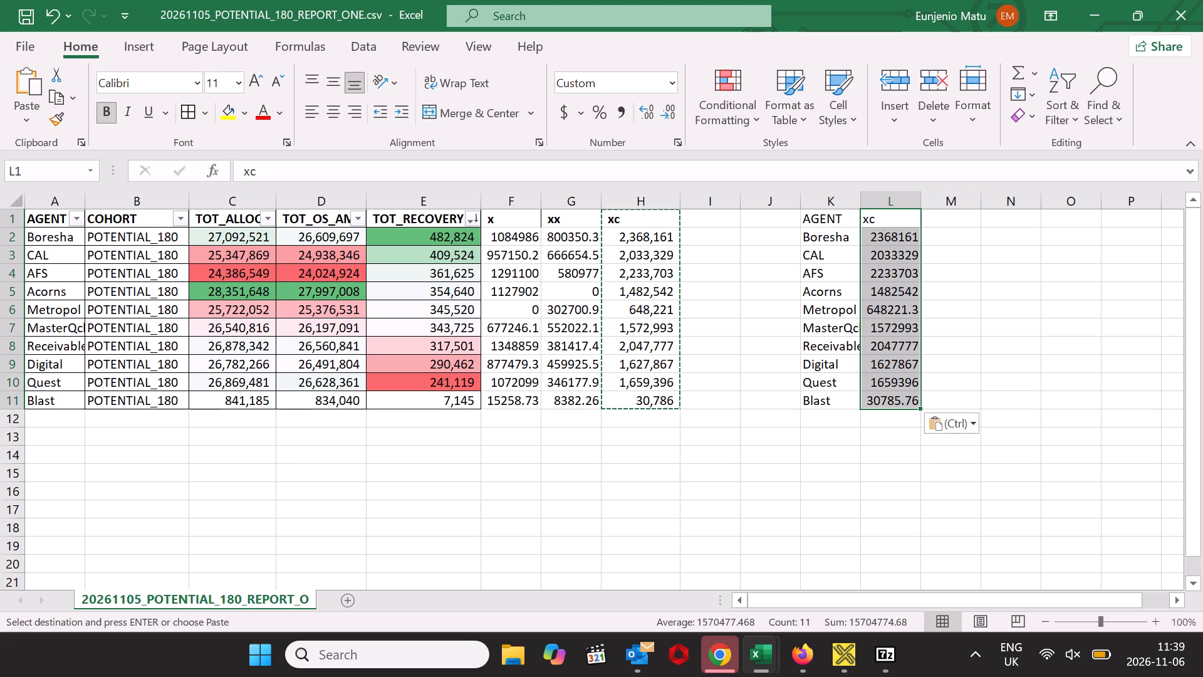
# Move the header filters to the AGENT and xc headers in K1:L1 and sort xc from largest to smallest.
pyautogui.moveTo(808, 219); pyautogui.dragTo(885, 218)
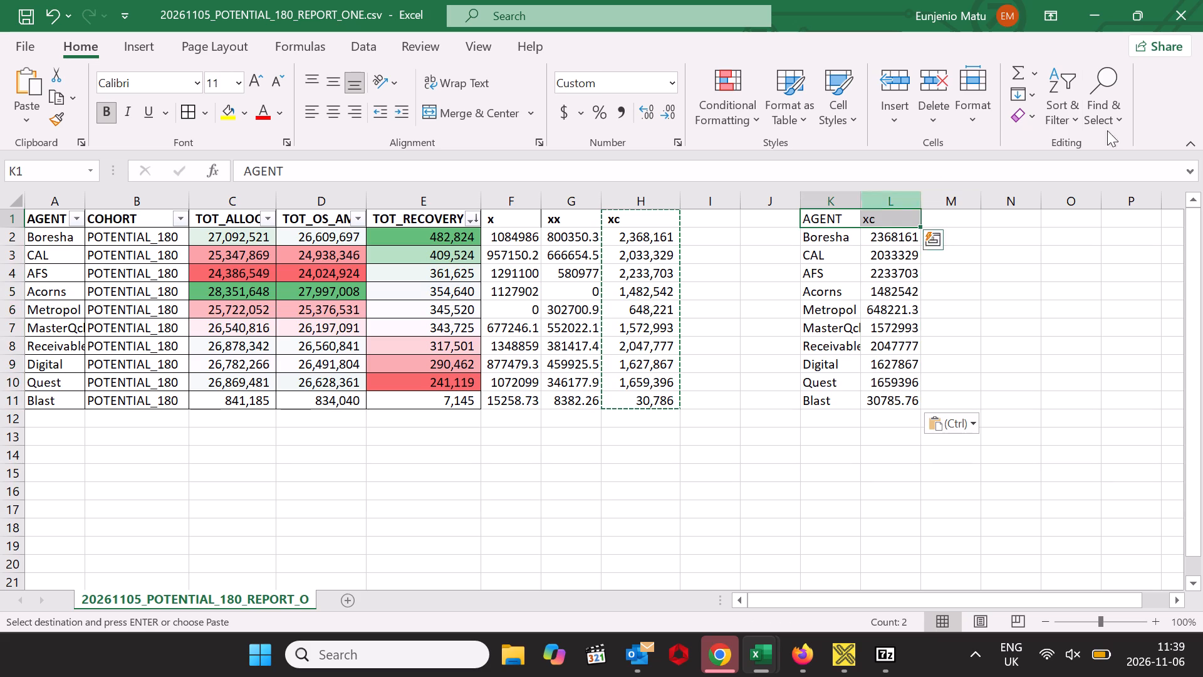
pyautogui.click(1057, 108)
pyautogui.click(1066, 232)
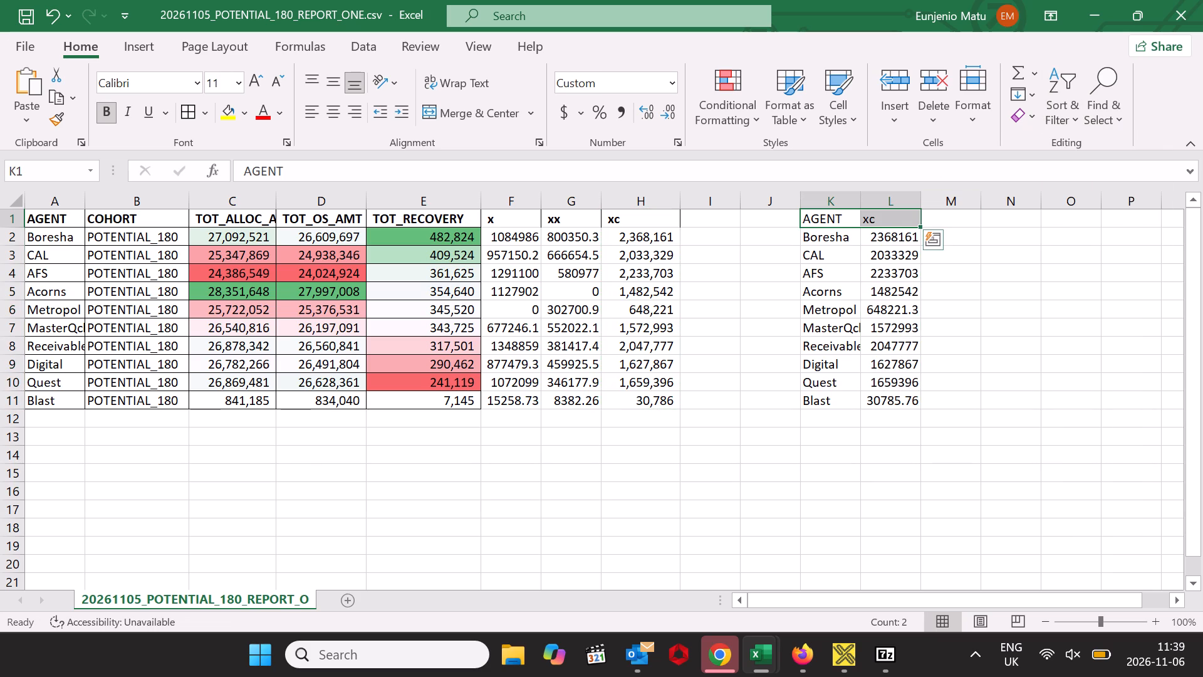
pyautogui.click(1066, 107)
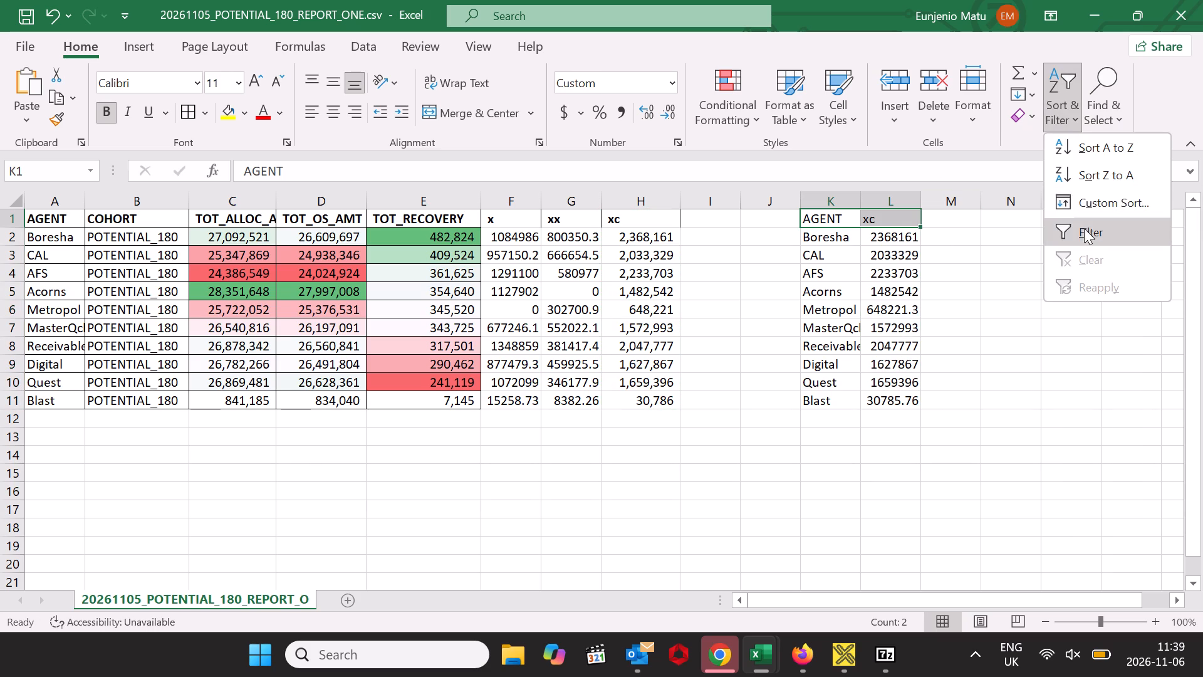
pyautogui.click(1084, 228)
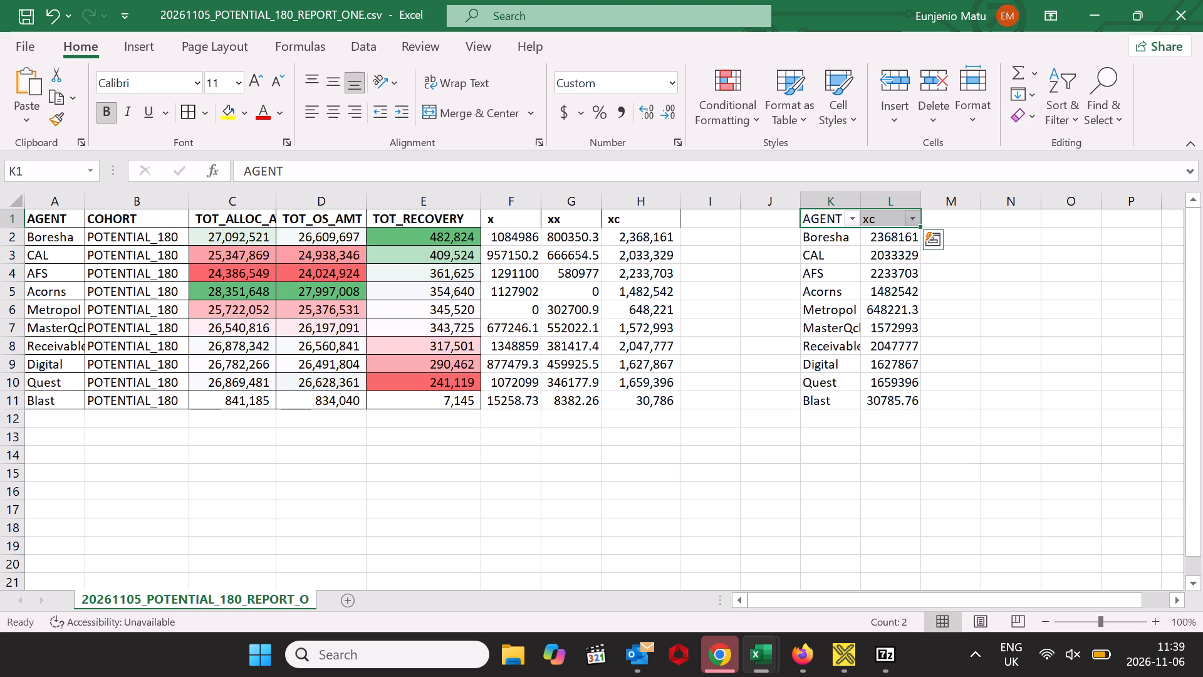
pyautogui.click(913, 211)
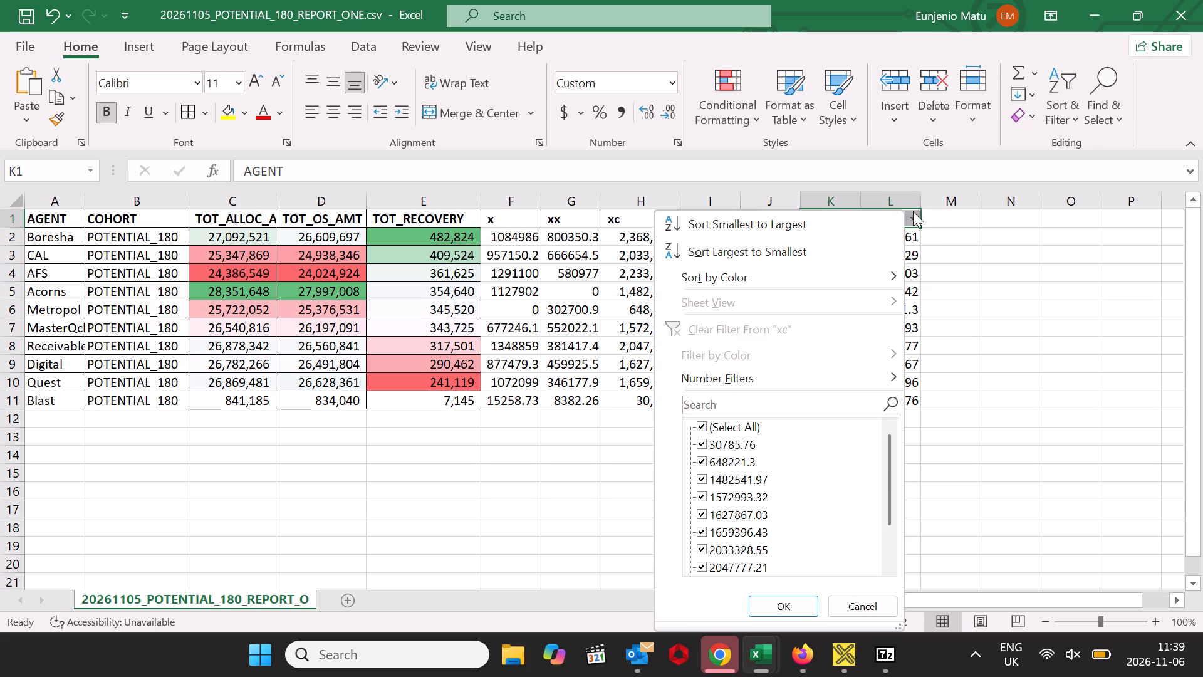
pyautogui.click(768, 248)
# Format column L with thousands separators and no decimal places.
pyautogui.click(890, 204)
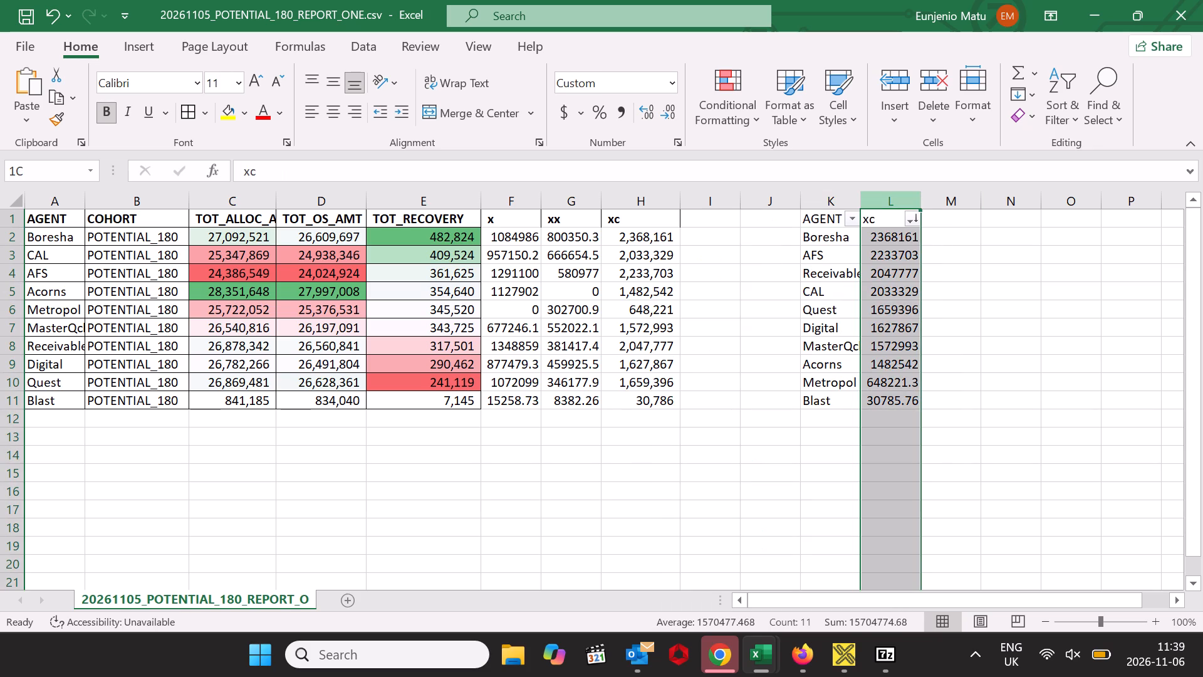
pyautogui.click(619, 109)
pyautogui.tripleClick(669, 112)
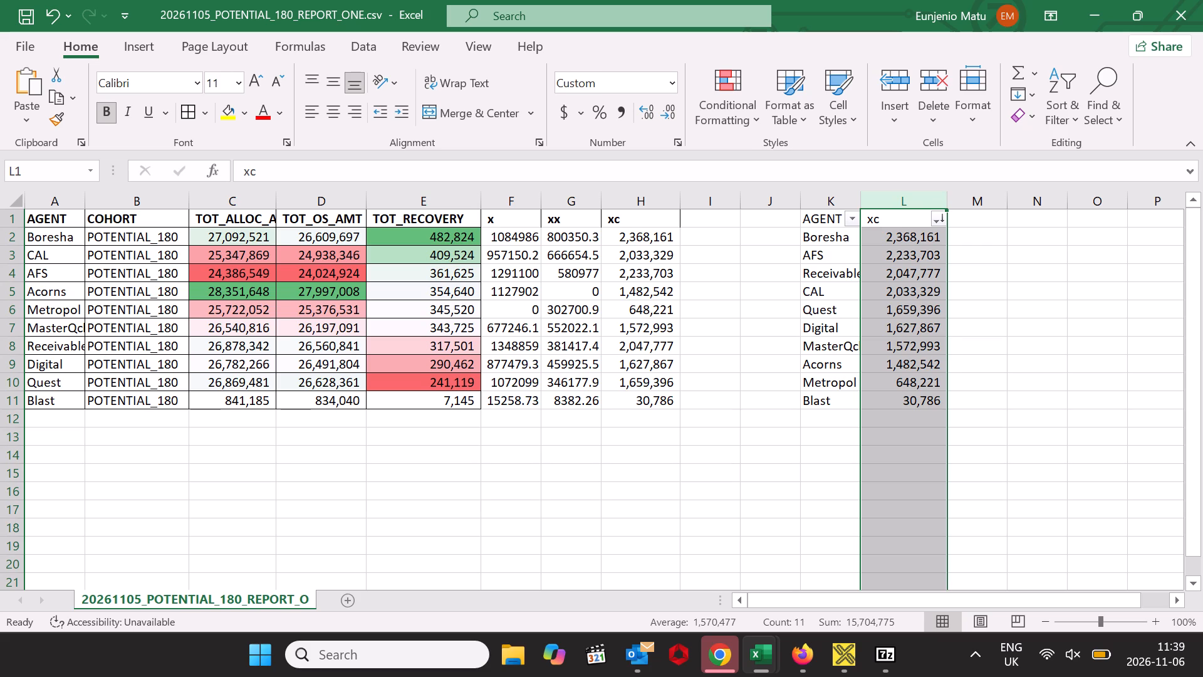
# Apply a green-white-red color scale to the totals in L2:L10, leaving out the Blast row.
pyautogui.moveTo(878, 239); pyautogui.dragTo(889, 405)
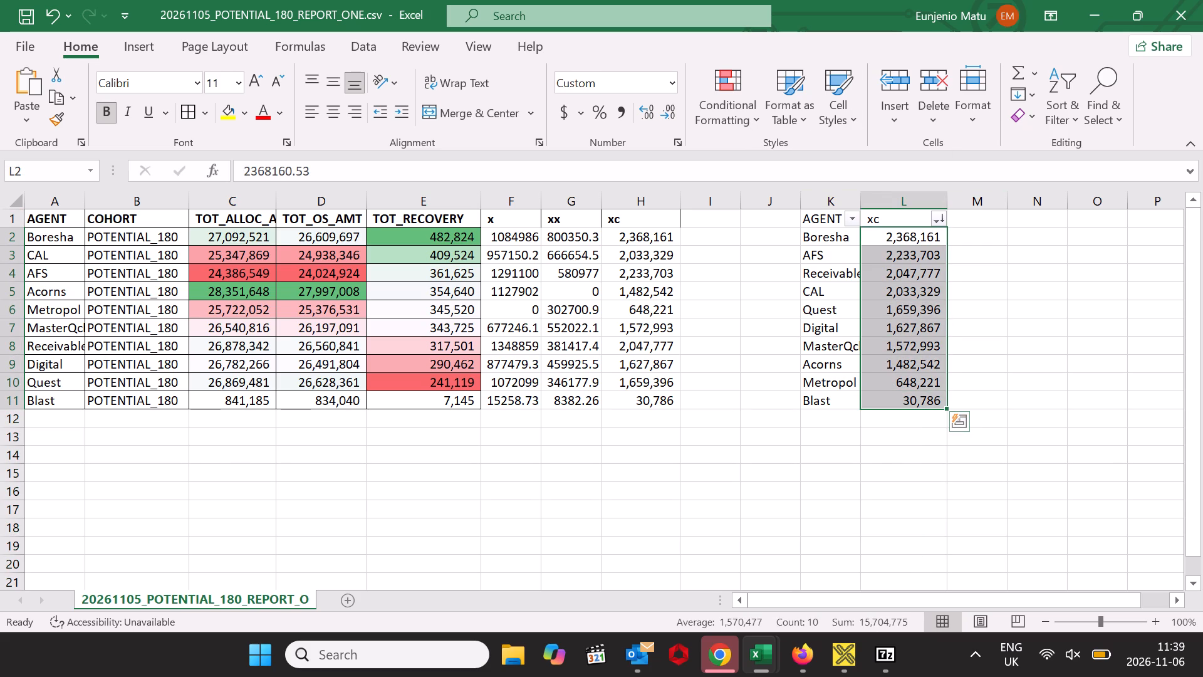
pyautogui.moveTo(882, 234); pyautogui.dragTo(904, 376)
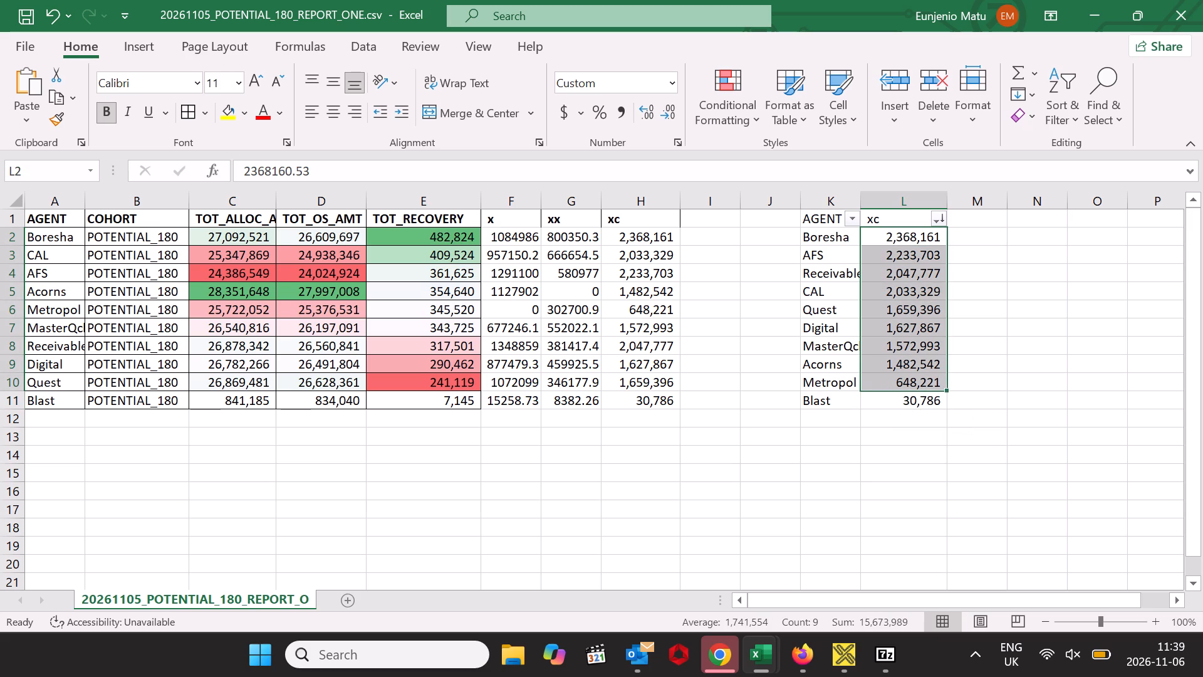
pyautogui.click(736, 90)
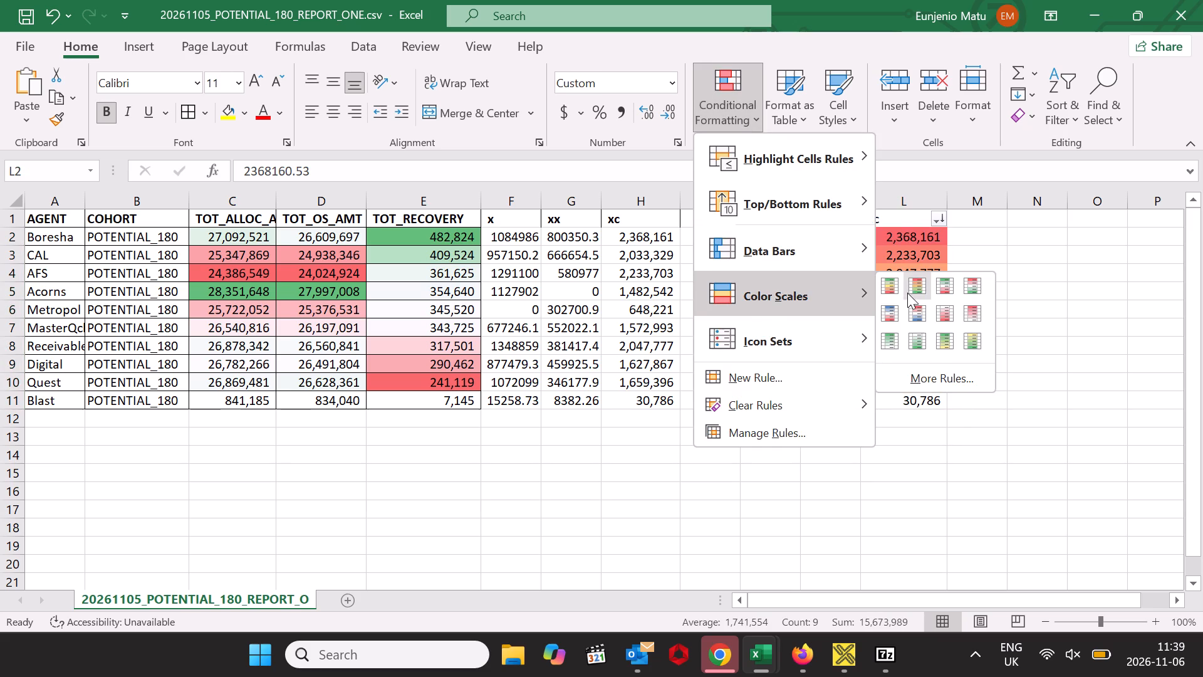
pyautogui.click(932, 289)
# Add all borders to the agent summary table K1:L11 and dismiss the Outlook notification.
pyautogui.moveTo(820, 218); pyautogui.dragTo(910, 304)
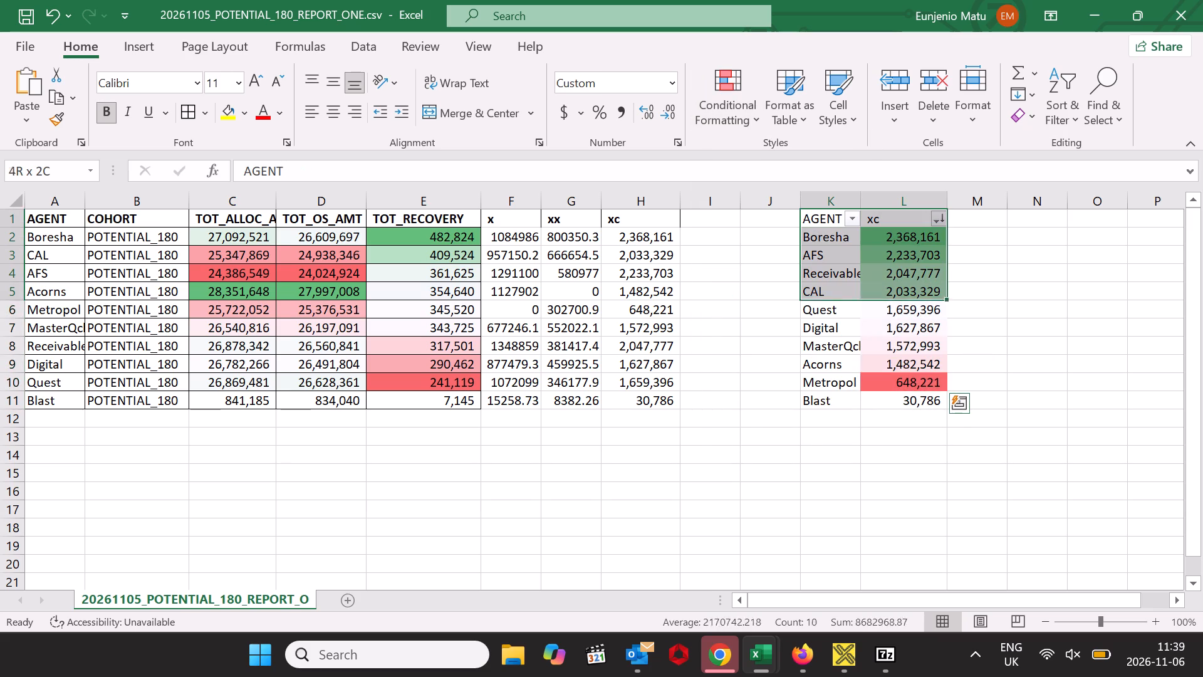
pyautogui.moveTo(910, 304); pyautogui.dragTo(908, 393)
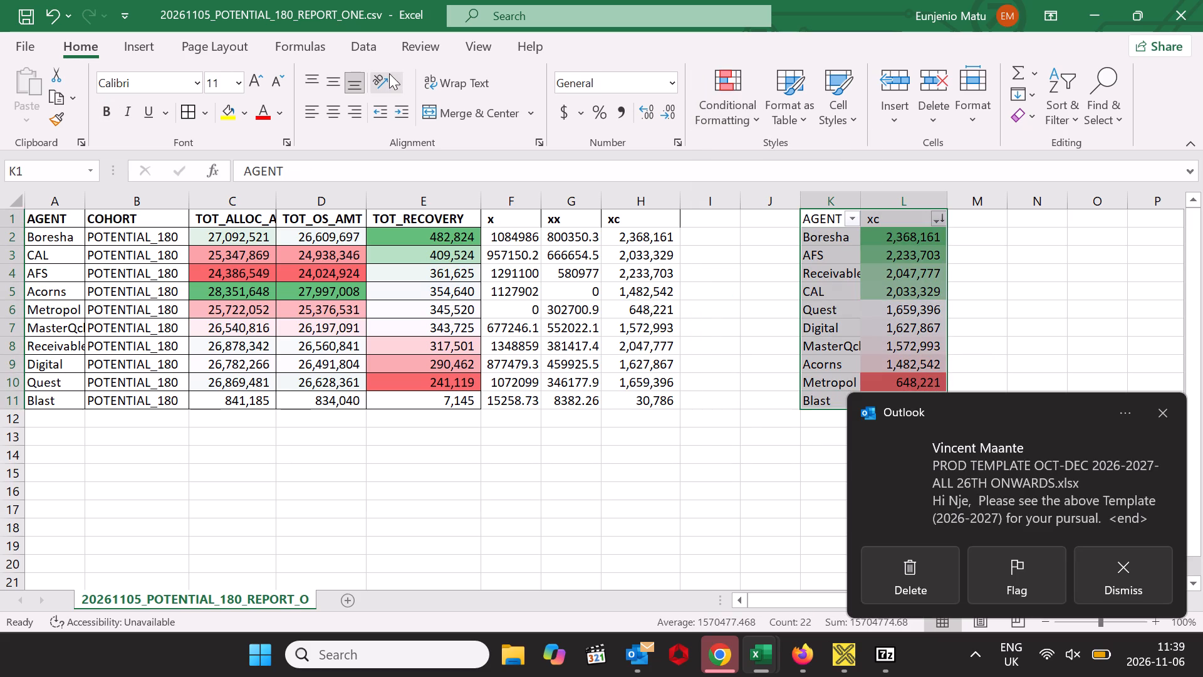
pyautogui.click(187, 115)
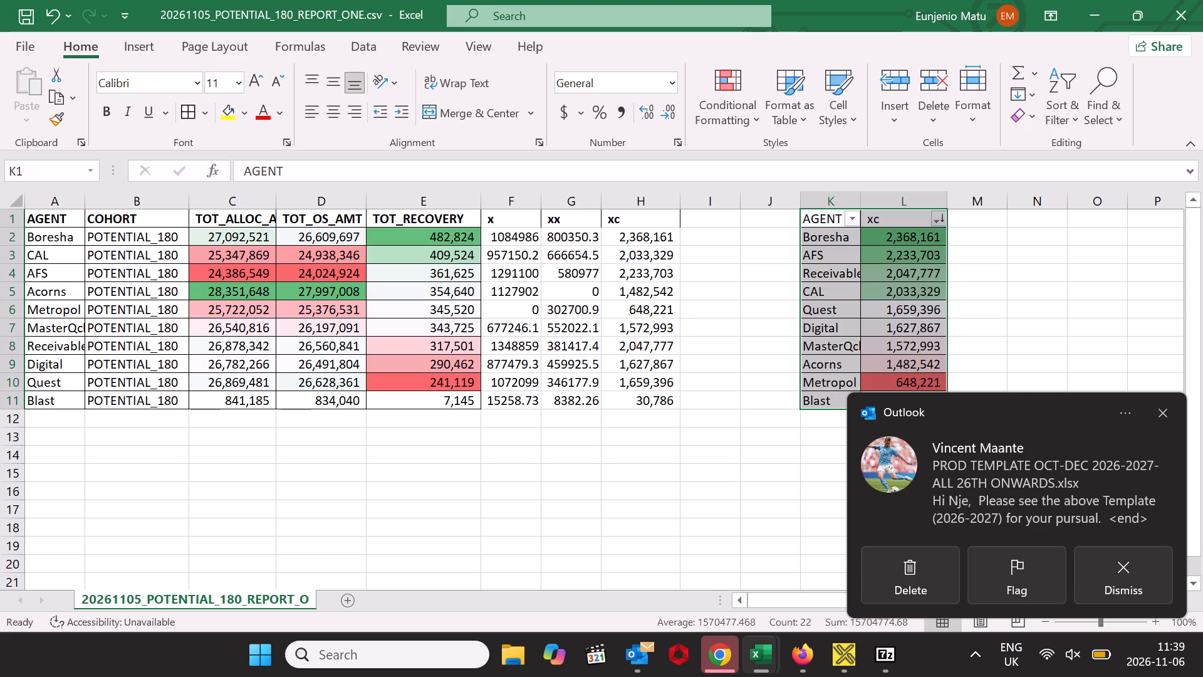
pyautogui.click(1024, 272)
pyautogui.click(1165, 415)
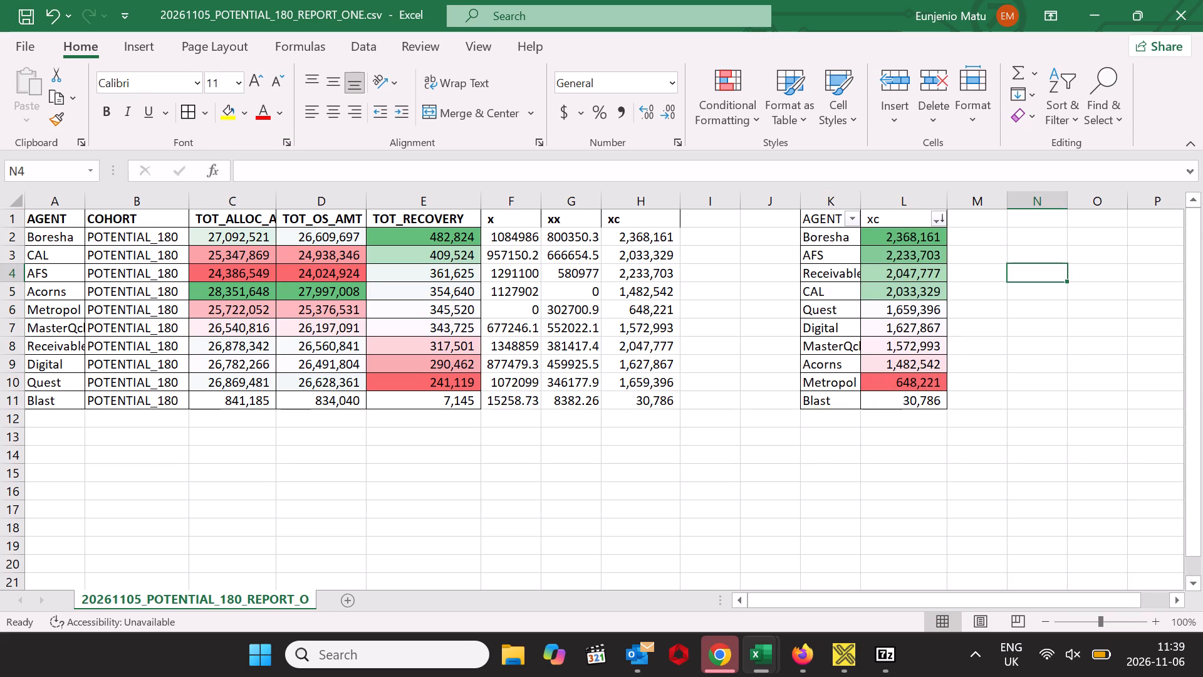
# Rename the xc header in L1 as AMOUNT COLLECTED.
pyautogui.click(881, 226)
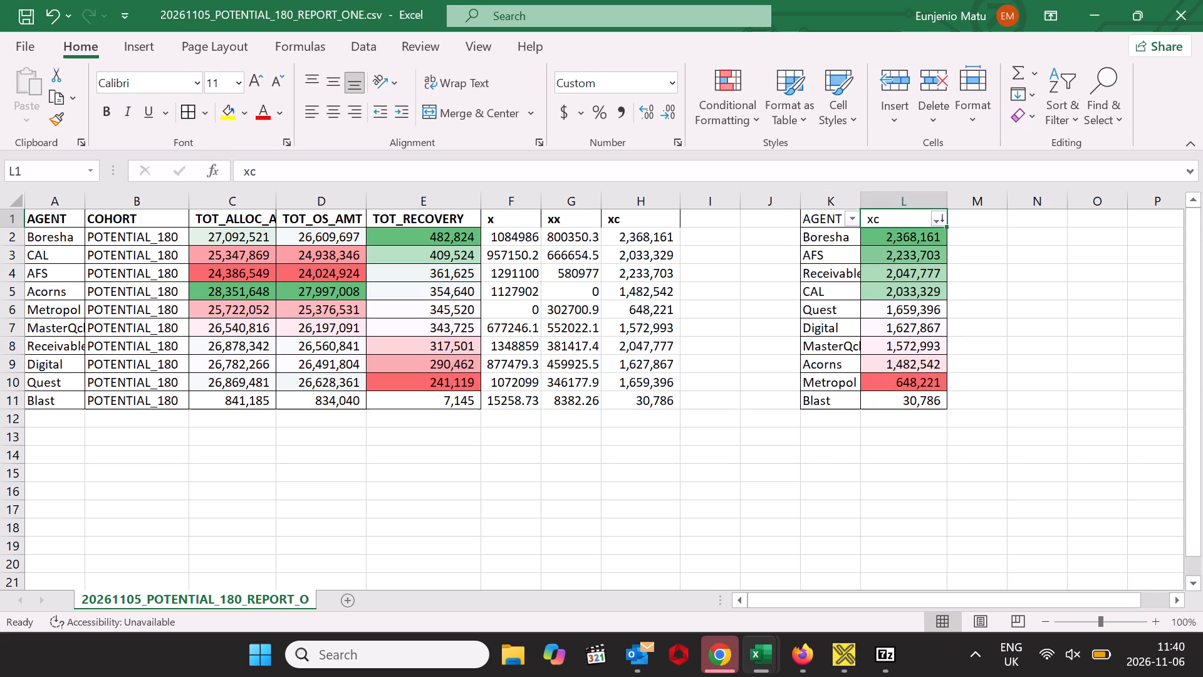
pyautogui.click(902, 223)
pyautogui.hotkey('shift', 't')
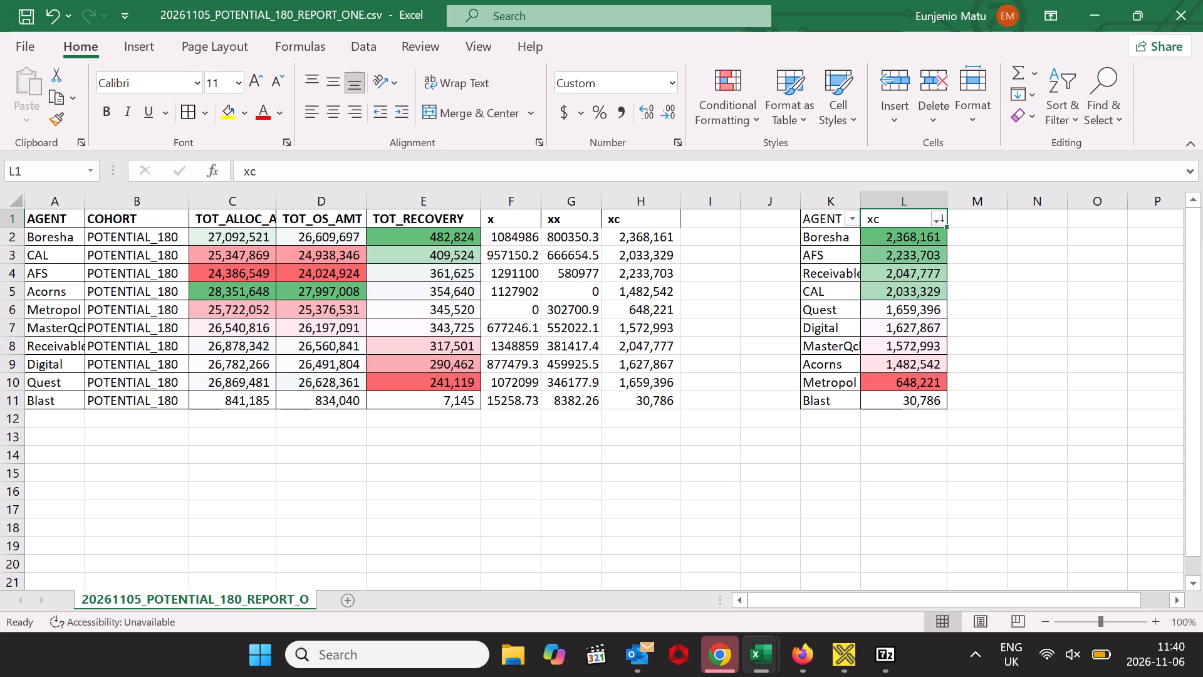
pyautogui.press('BackSpace')
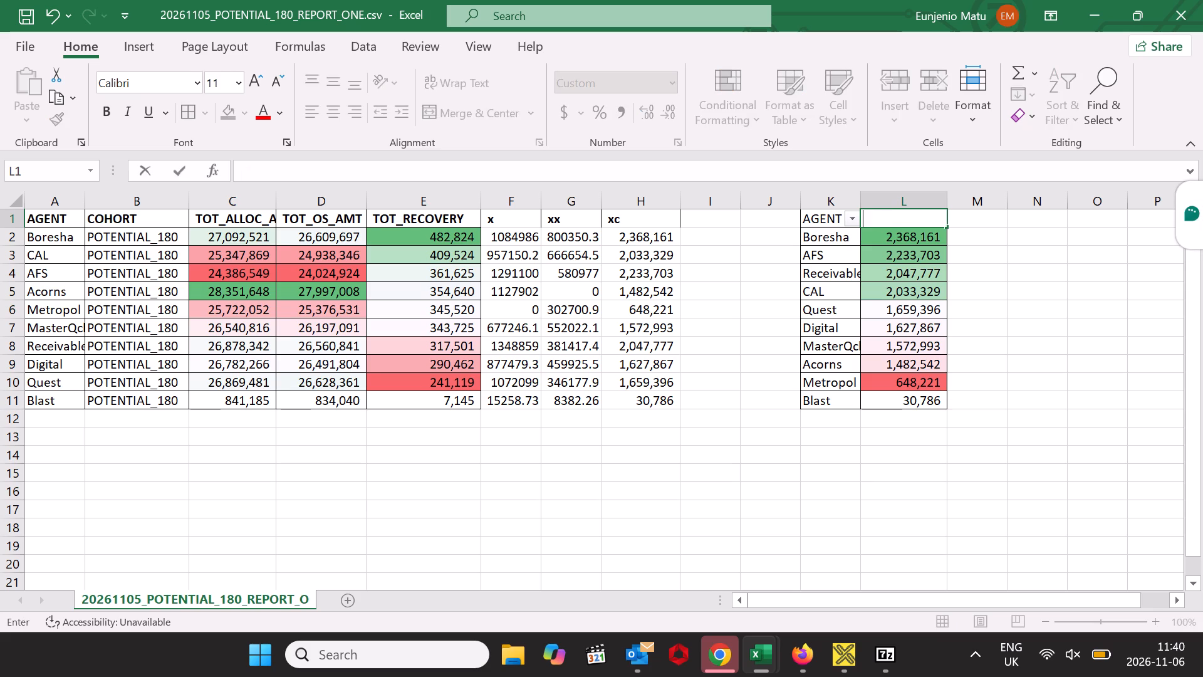
pyautogui.write('Amount')
pyautogui.press('space')
pyautogui.press('BackSpace')
pyautogui.press('BackSpace')
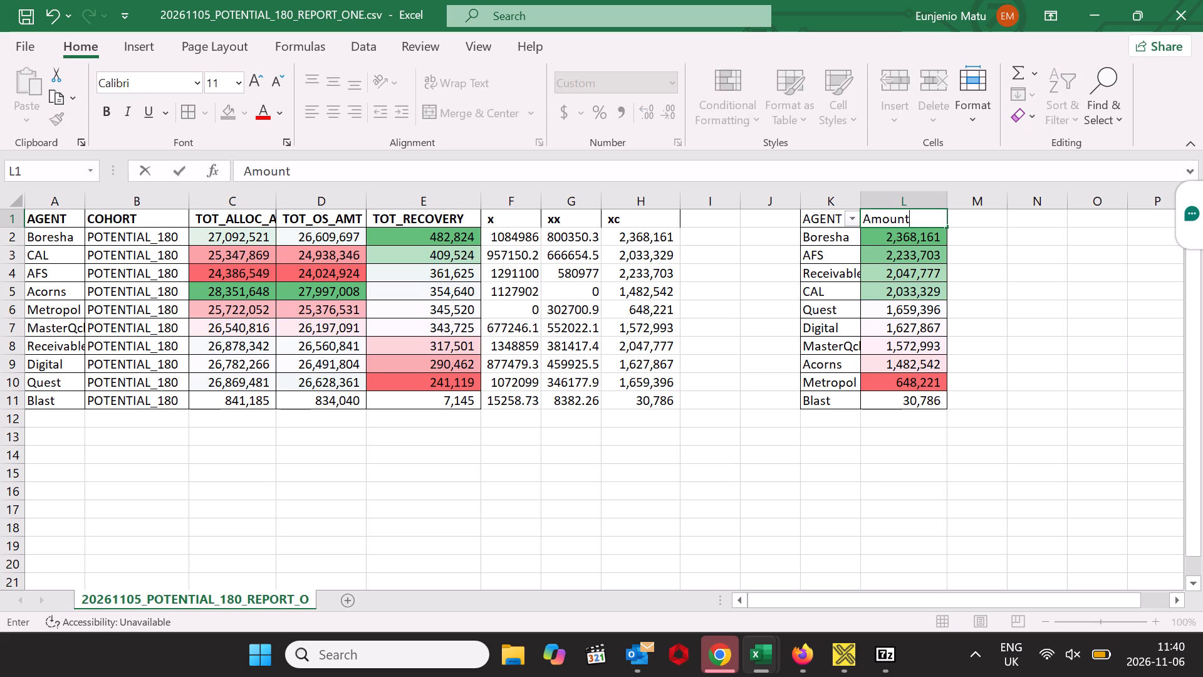
pyautogui.press('BackSpace')
pyautogui.press('BackSpace')
pyautogui.press('BackSpace')
pyautogui.press('BackSpace')
pyautogui.write('MOUNT')
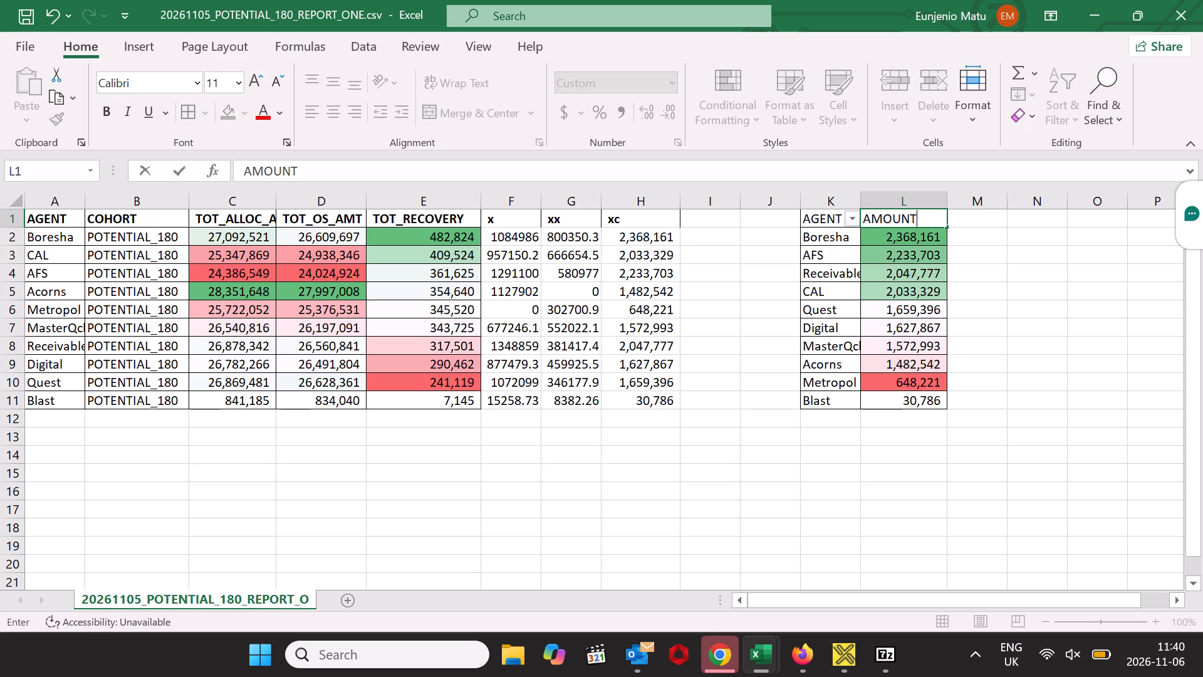
pyautogui.press('space')
pyautogui.write('CP')
pyautogui.press('BackSpace')
pyautogui.write('OLLECTED')
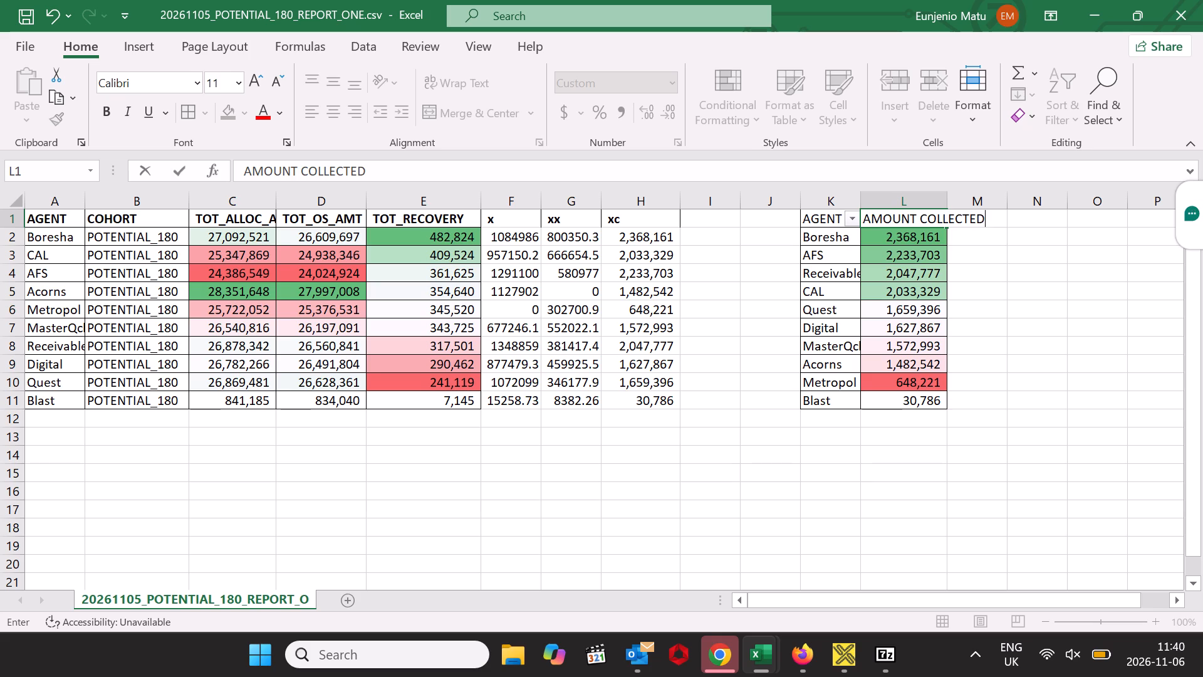
pyautogui.click(1122, 365)
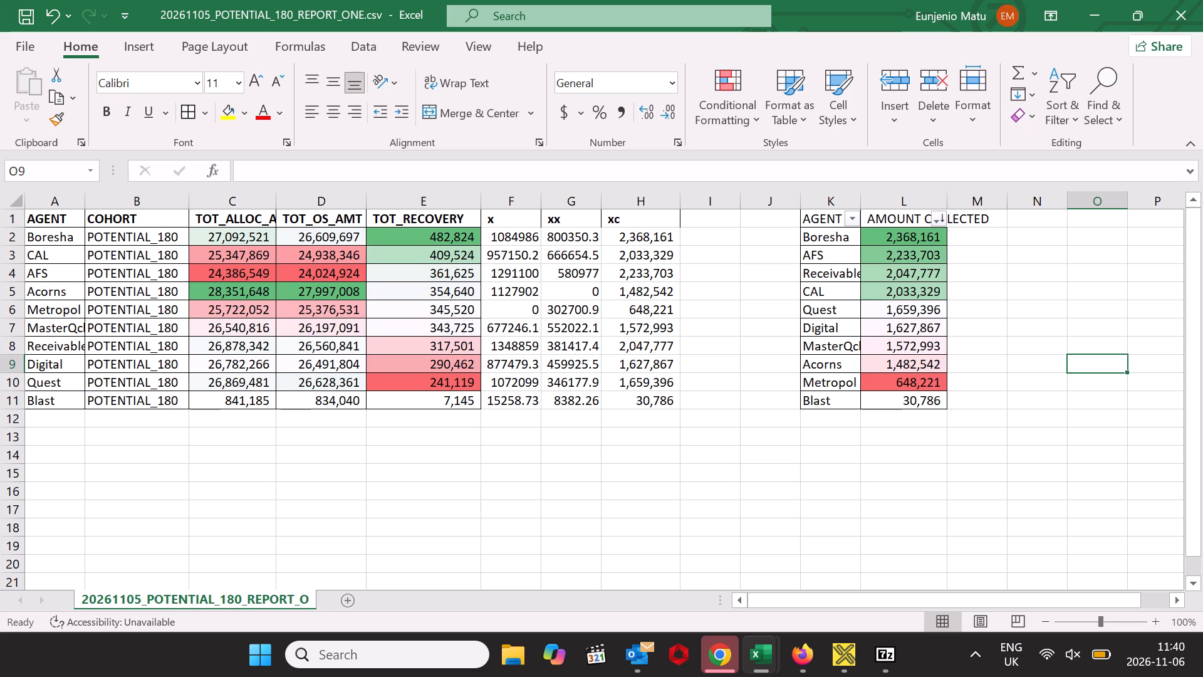
# Widen columns L and K to make room for the AMOUNT COLLECTED header and the agent names.
pyautogui.moveTo(947, 202); pyautogui.dragTo(996, 204)
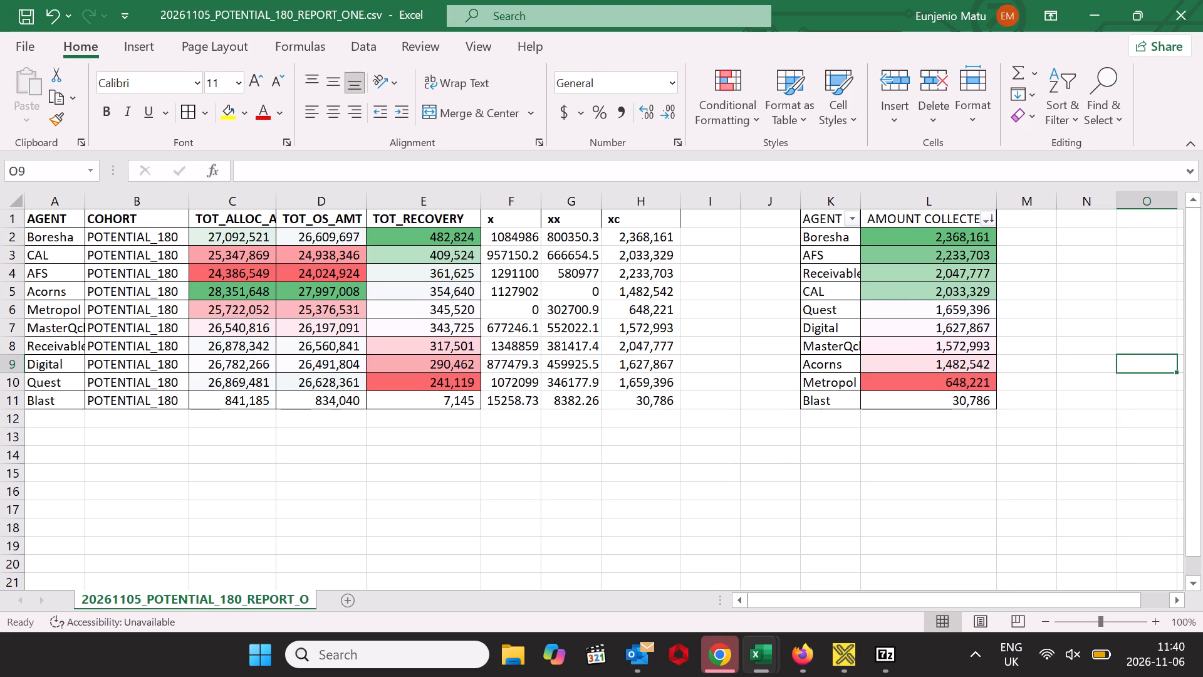
pyautogui.moveTo(890, 232); pyautogui.dragTo(928, 393)
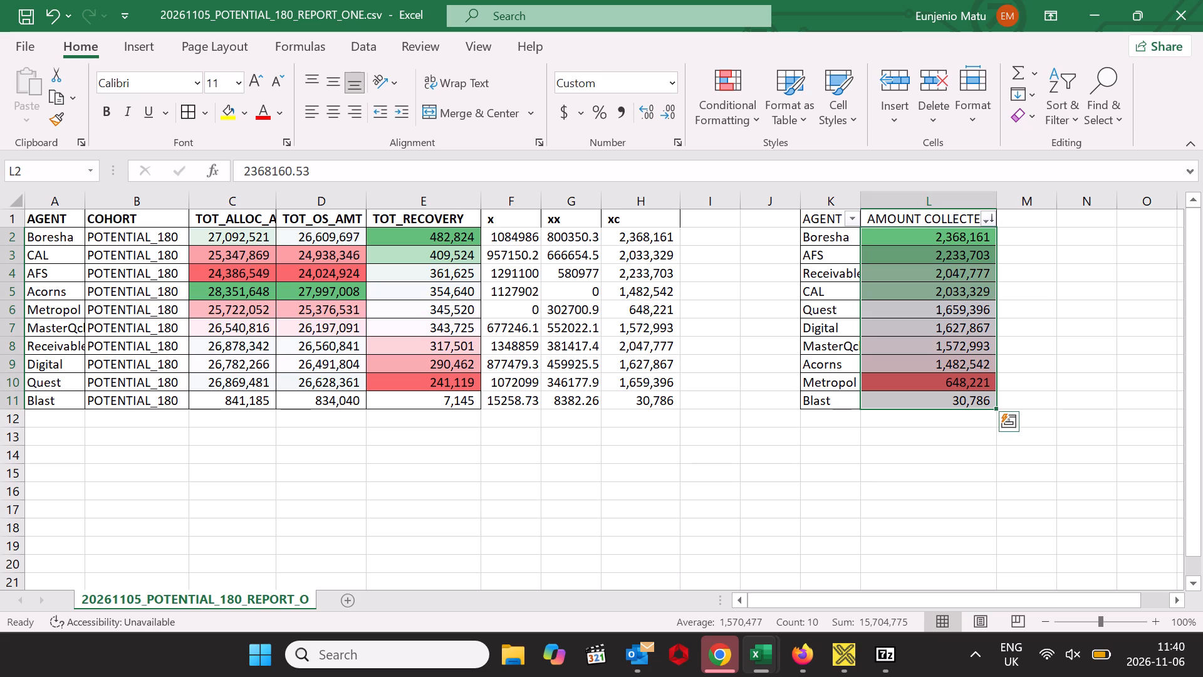
pyautogui.moveTo(862, 197); pyautogui.dragTo(901, 197)
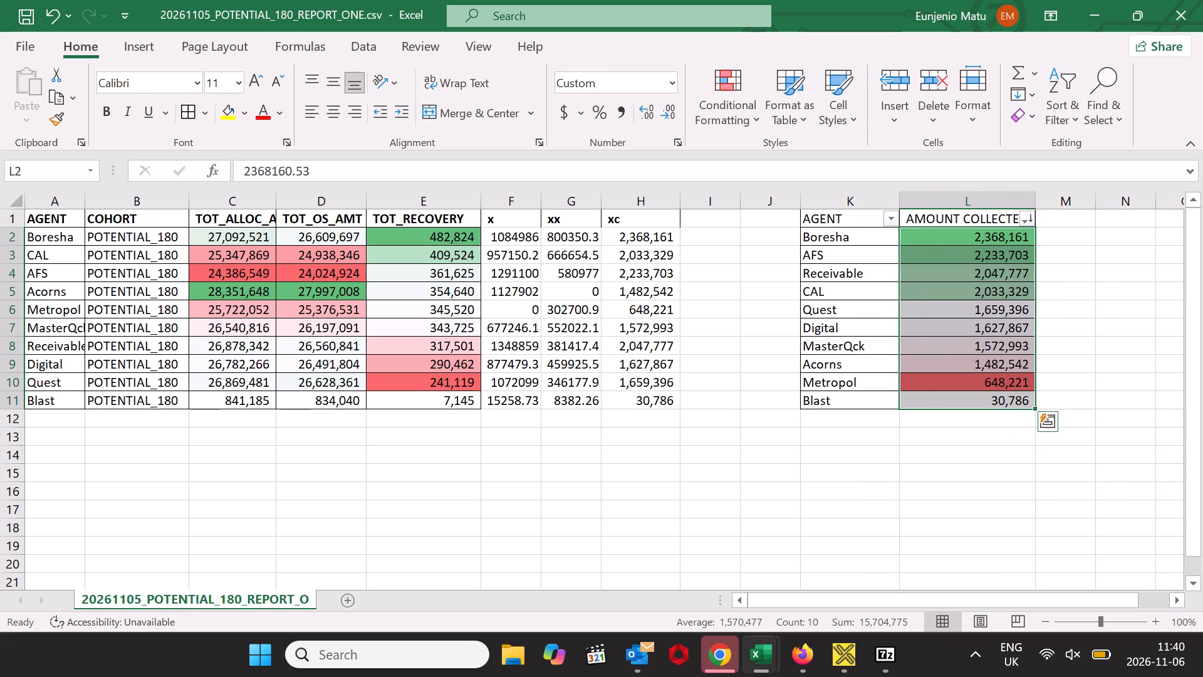
# Make the summary table's headers in K1:L1 bold.
pyautogui.moveTo(825, 217); pyautogui.dragTo(960, 213)
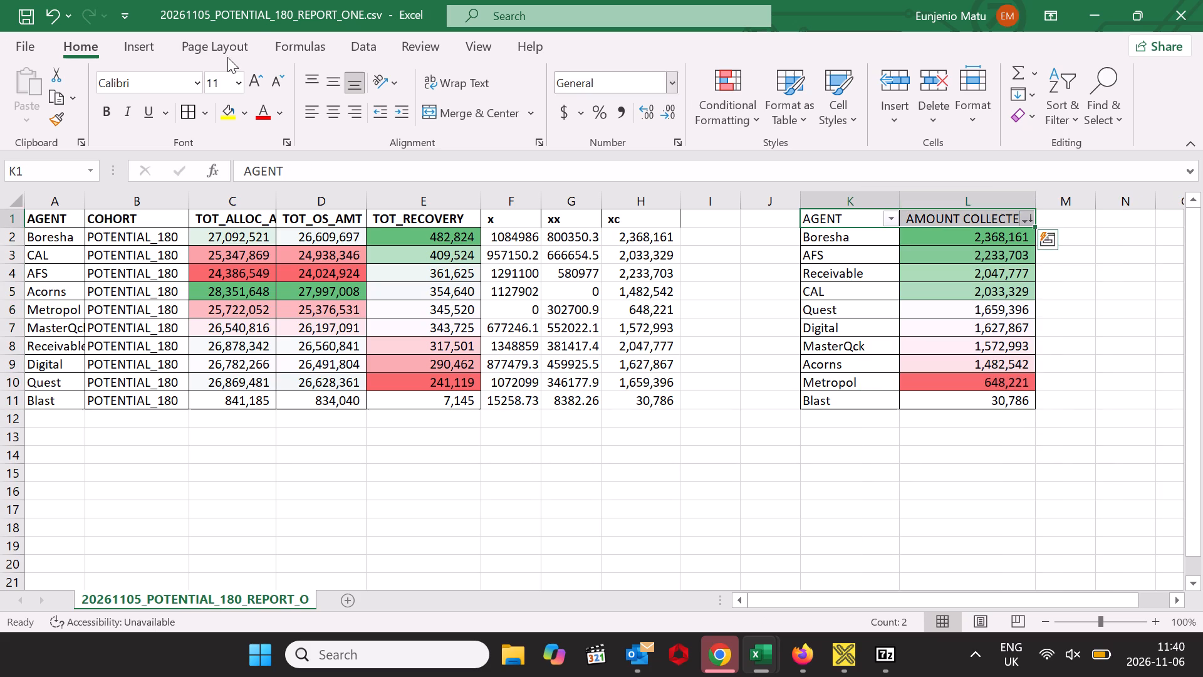
pyautogui.click(113, 112)
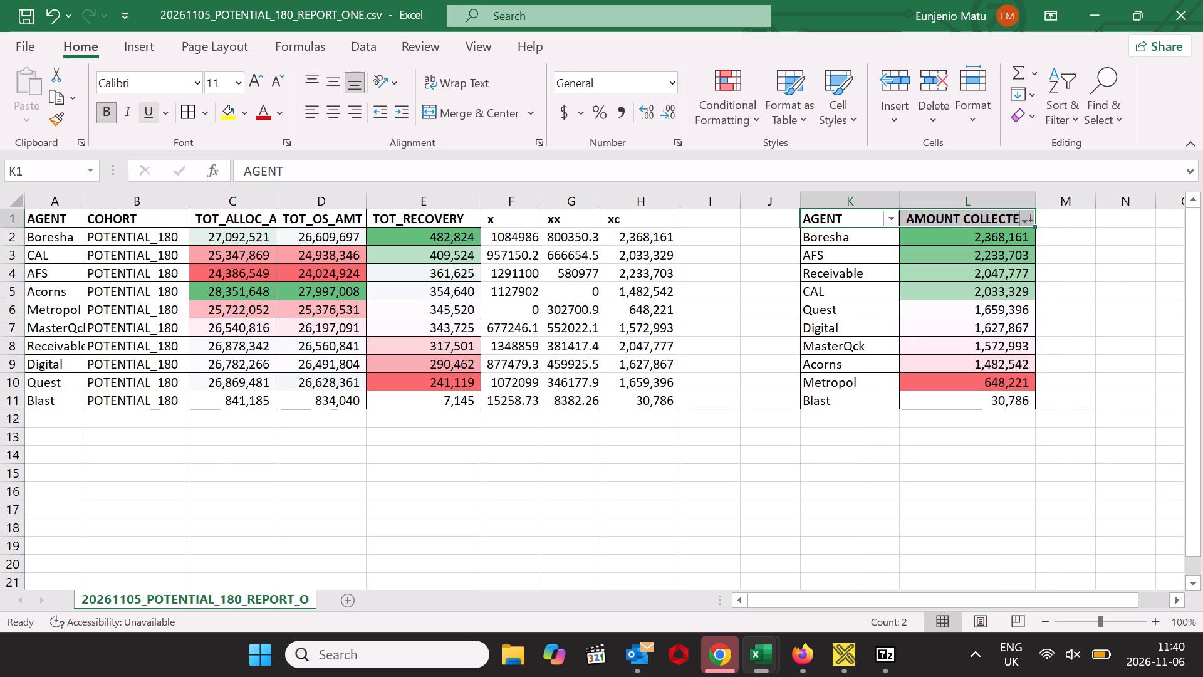
pyautogui.click(773, 486)
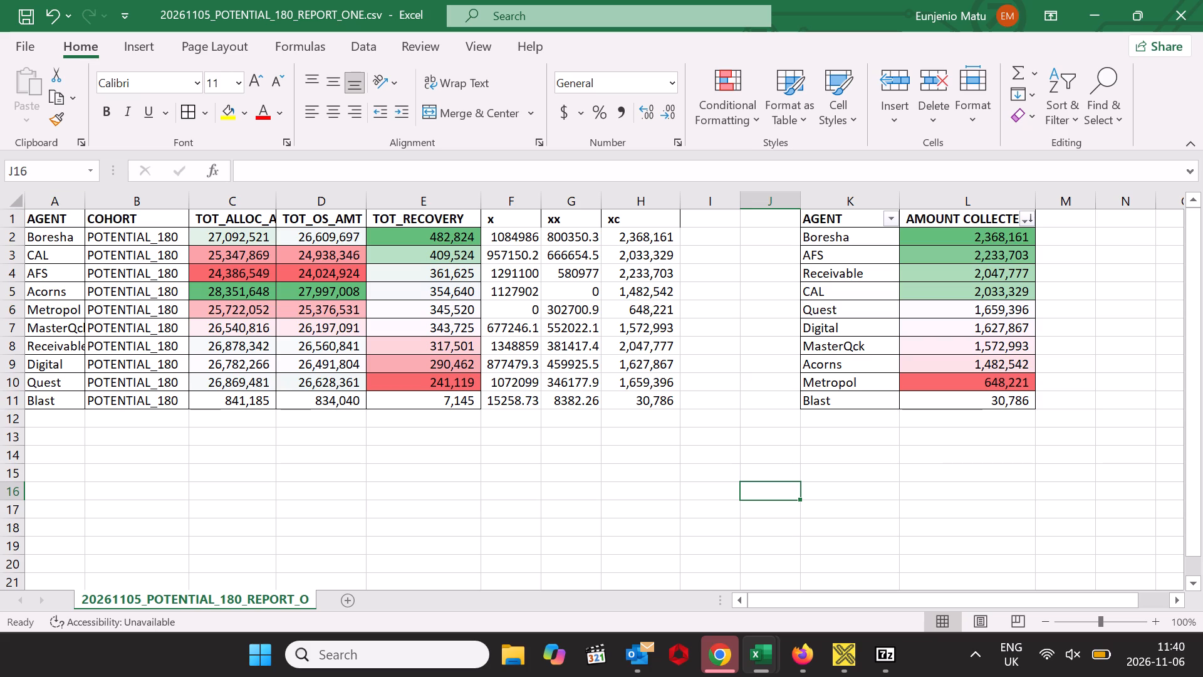
# Switch to the BAU_GREATER_THAN_1 report workbook and copy its agent table A1:F10.
pyautogui.click(750, 647)
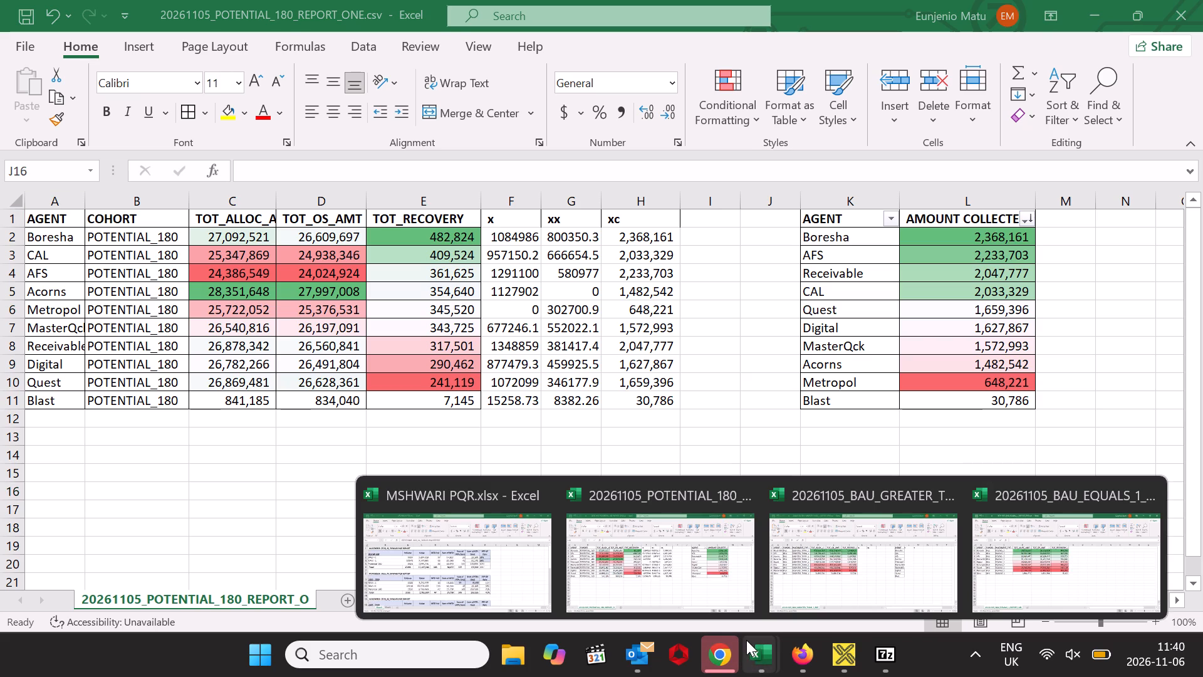
pyautogui.click(867, 557)
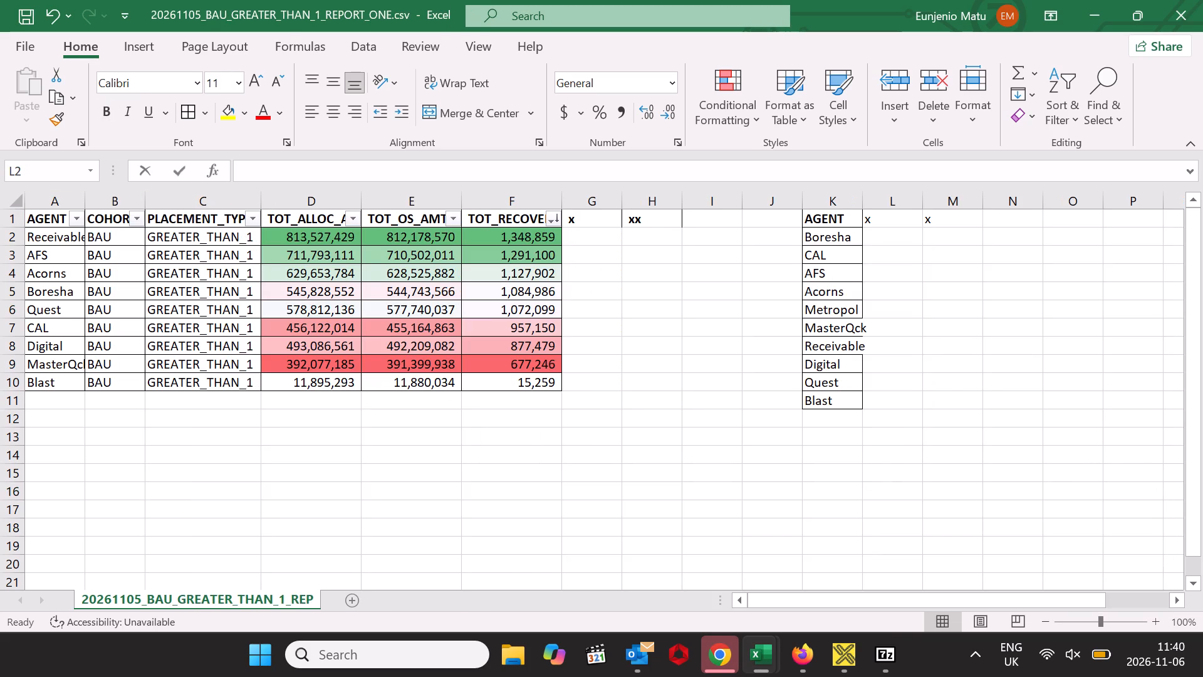
pyautogui.moveTo(34, 218); pyautogui.dragTo(499, 394)
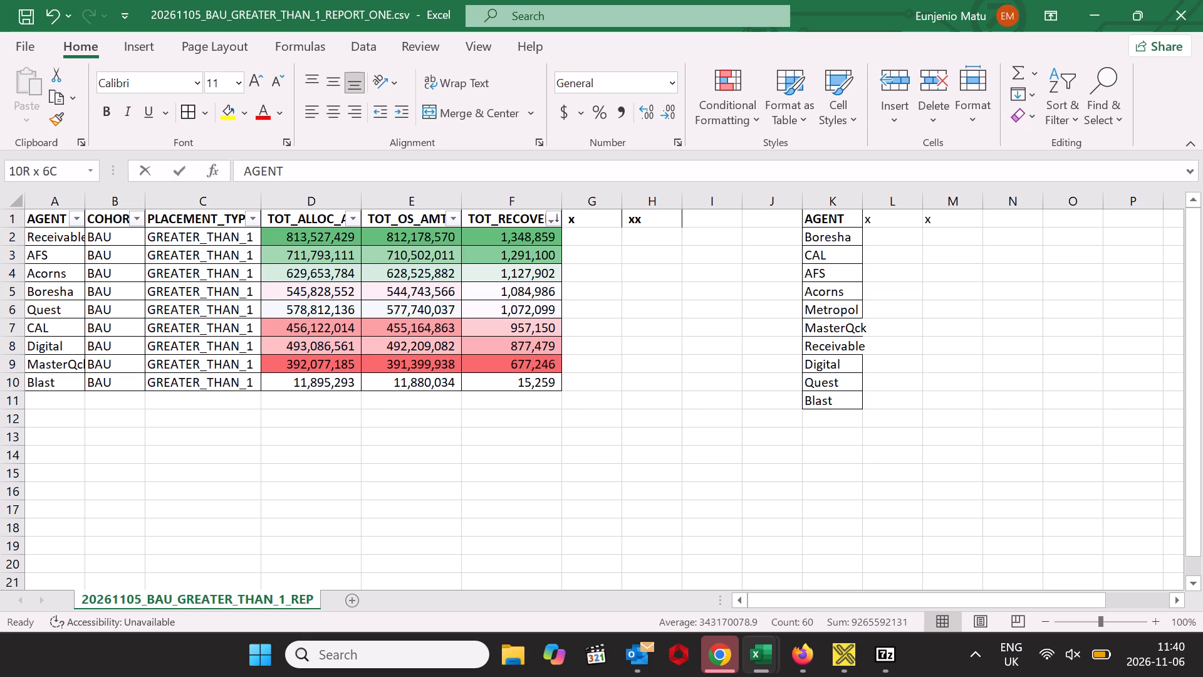
pyautogui.moveTo(499, 394); pyautogui.dragTo(501, 395)
pyautogui.moveTo(46, 218); pyautogui.dragTo(51, 220)
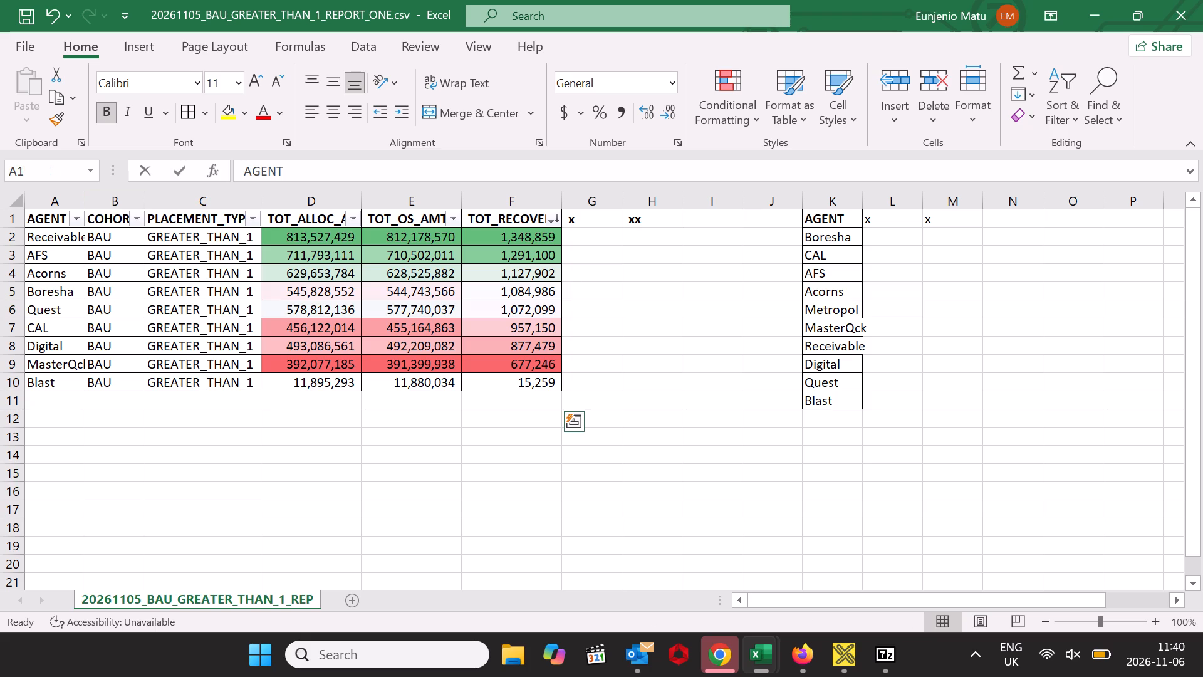
pyautogui.moveTo(51, 220); pyautogui.dragTo(553, 386)
pyautogui.rightClick(534, 311)
pyautogui.click(583, 140)
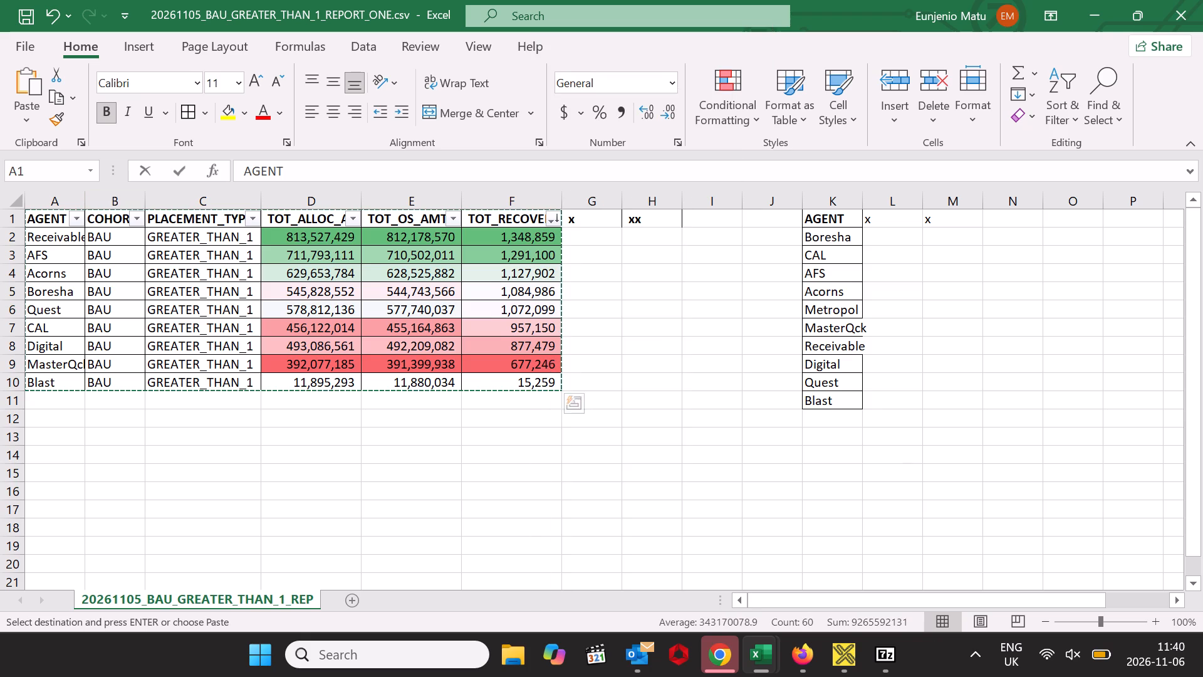
# Switch to the POTENTIAL_180 report workbook and narrow column M into a thin spacer beside the AMOUNT COLLECTED summary table.
pyautogui.click(768, 658)
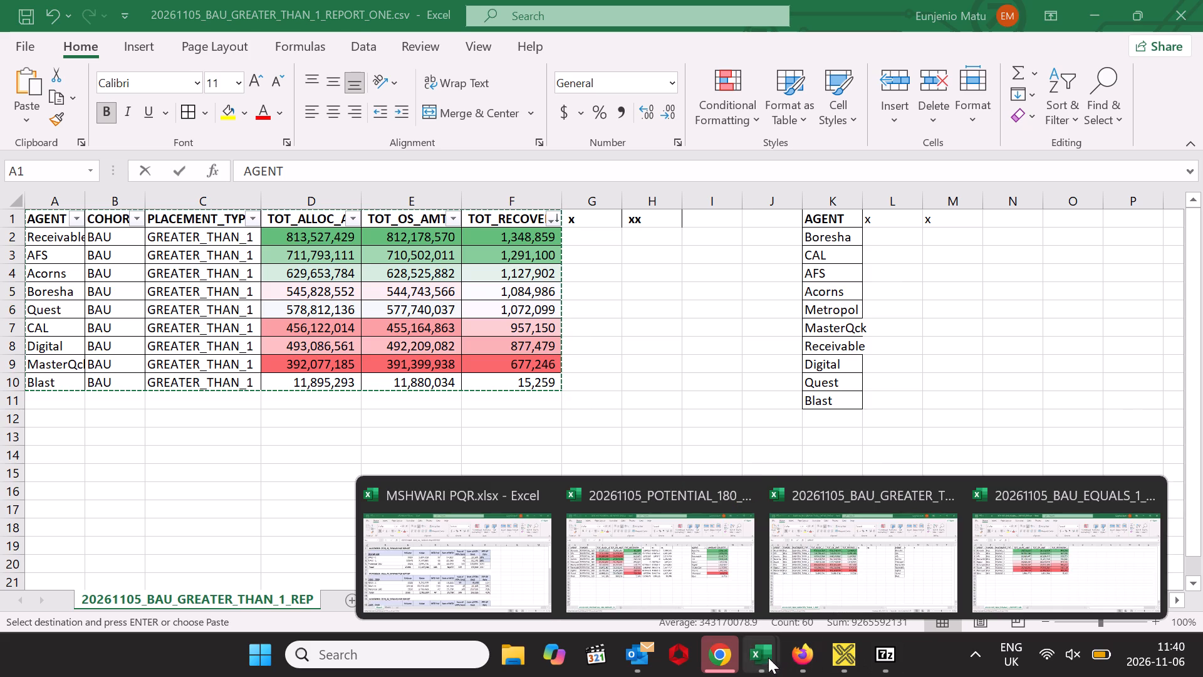
pyautogui.click(934, 562)
pyautogui.click(753, 656)
pyautogui.click(708, 579)
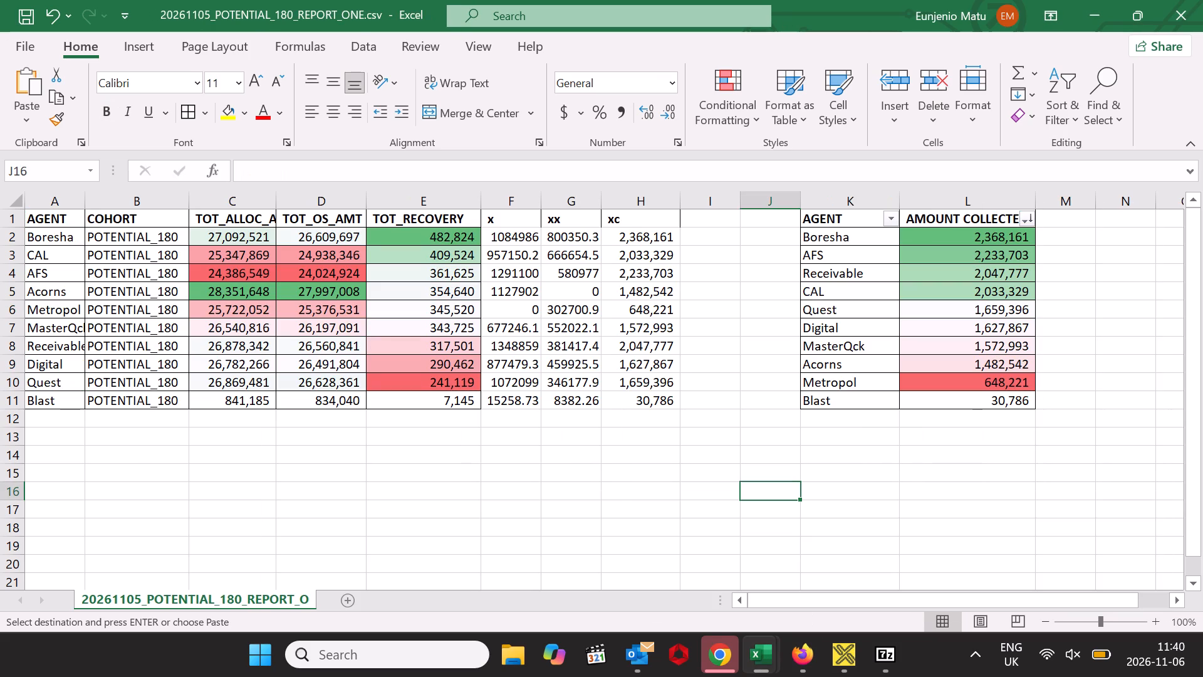
pyautogui.tripleClick(1174, 602)
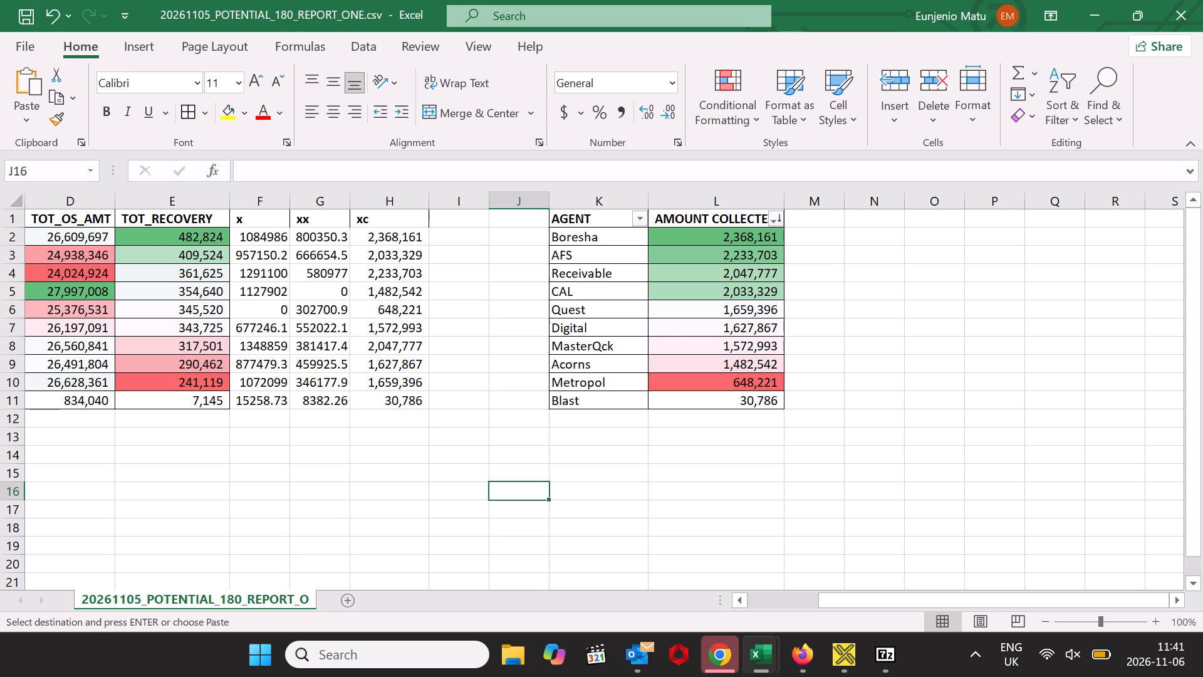
pyautogui.moveTo(845, 201); pyautogui.dragTo(791, 186)
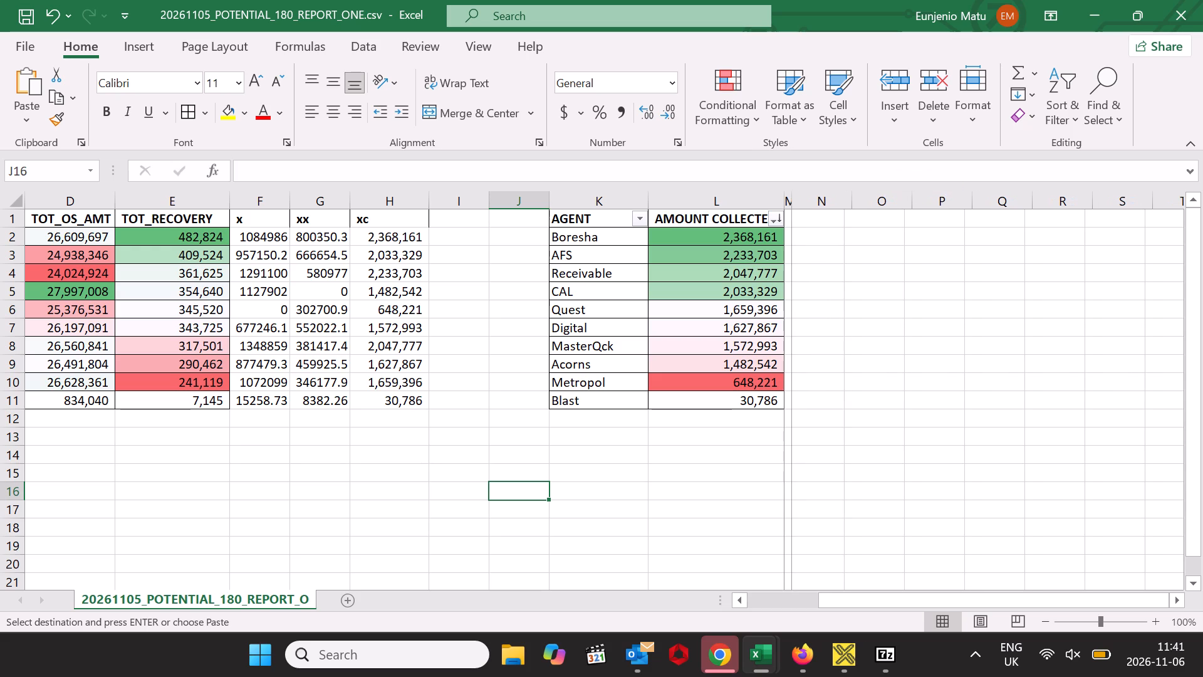
# Paste the copied BAU GREATER_THAN_1 table at N1, keeping its formatting.
pyautogui.rightClick(816, 217)
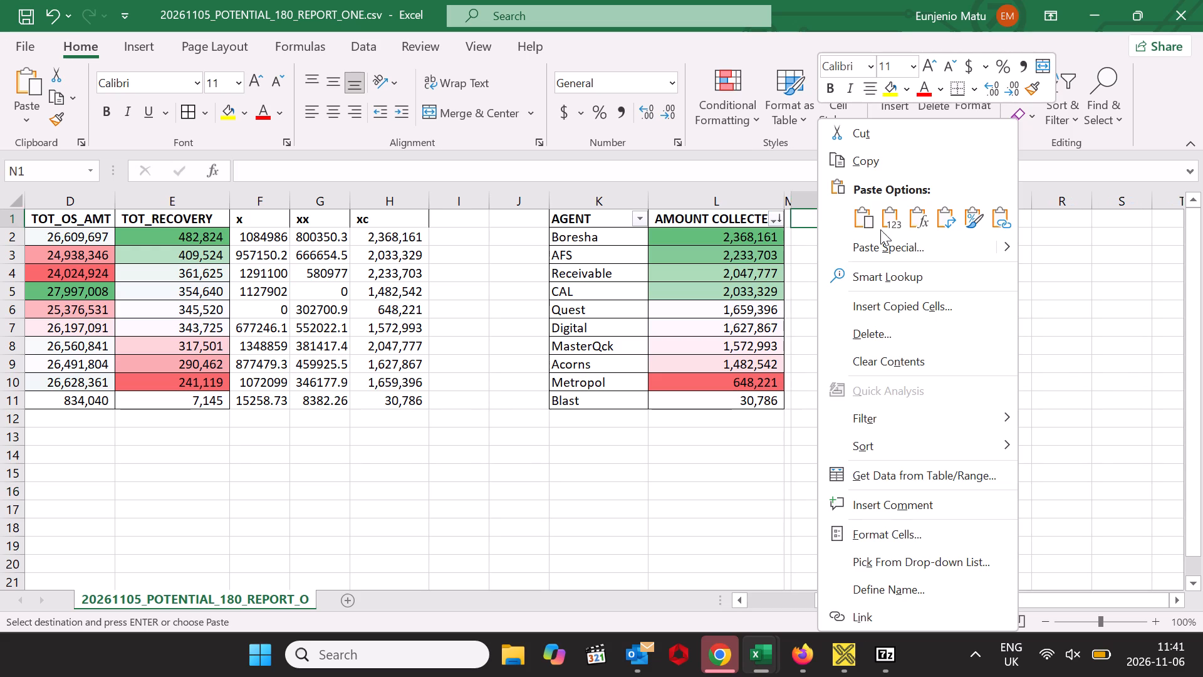
pyautogui.click(860, 218)
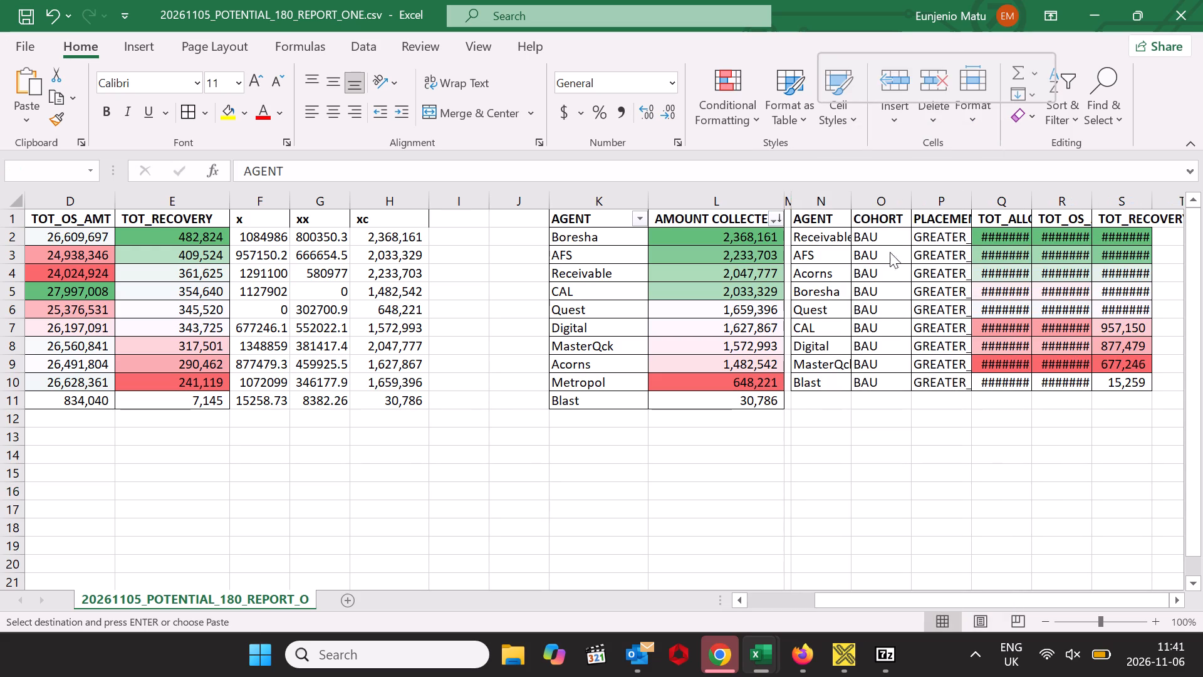
pyautogui.click(972, 120)
pyautogui.click(819, 300)
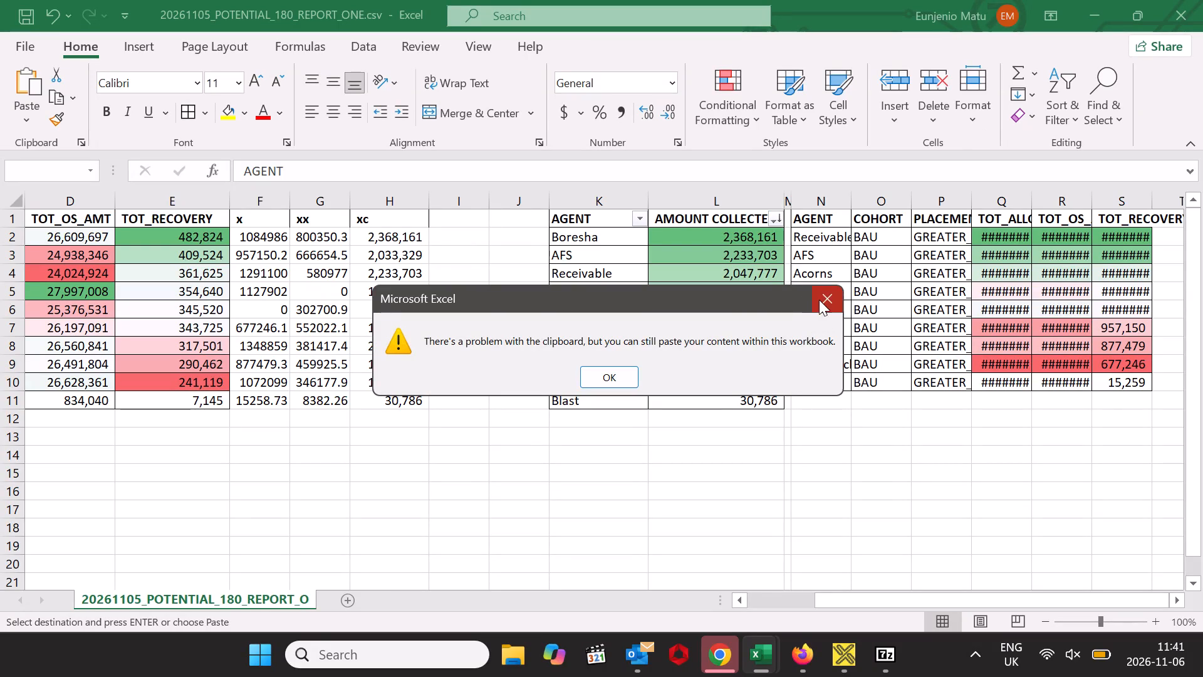
# AutoFit the column widths of the pasted GREATER_THAN_1 table in columns N to S.
pyautogui.click(970, 111)
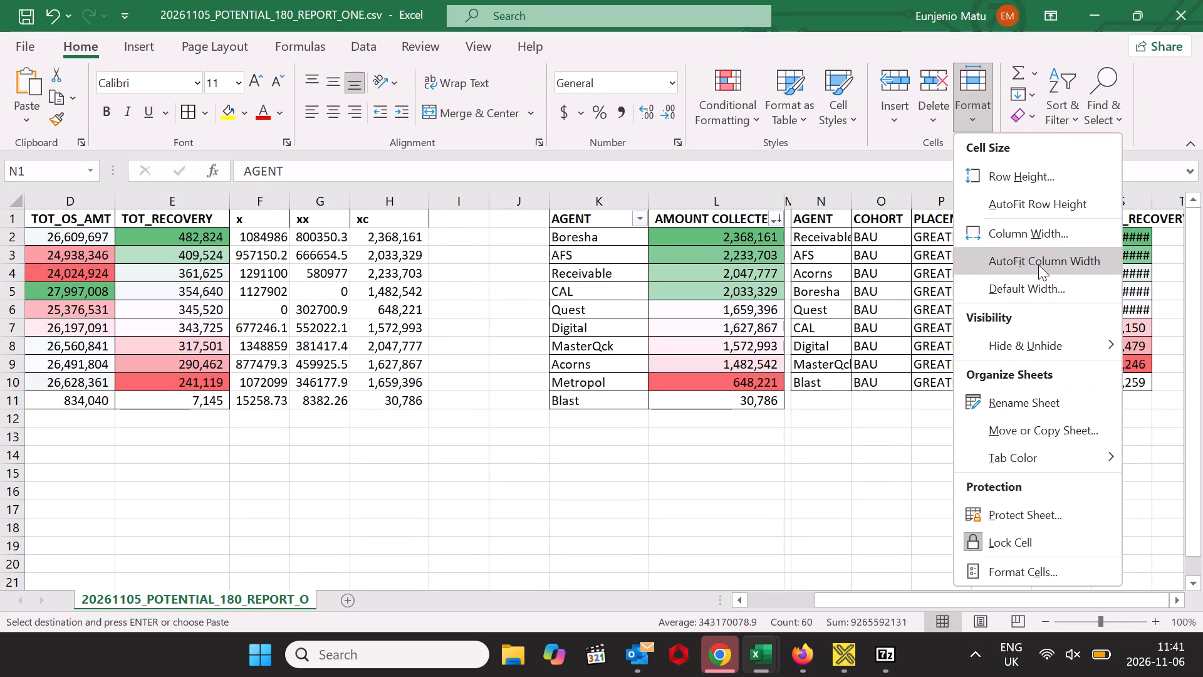
pyautogui.click(1038, 265)
pyautogui.moveTo(1078, 599); pyautogui.dragTo(1157, 601)
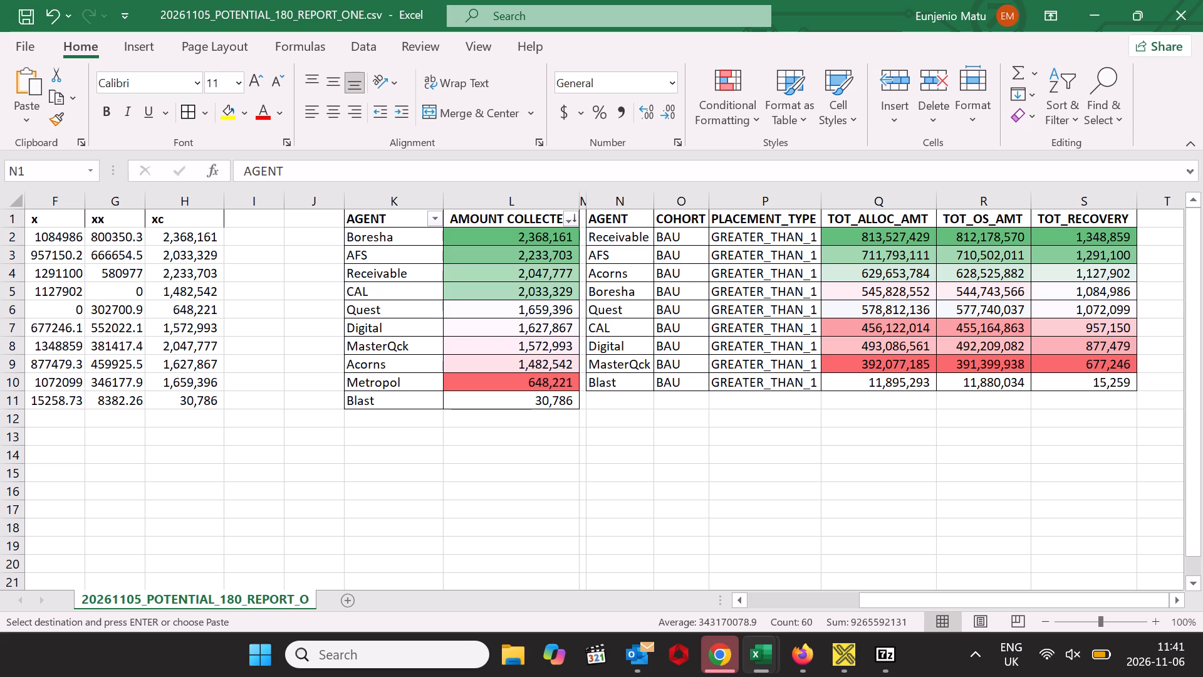
# Switch to the BAU_EQUALS_1 report workbook and copy its agent table A1:F10.
pyautogui.click(761, 651)
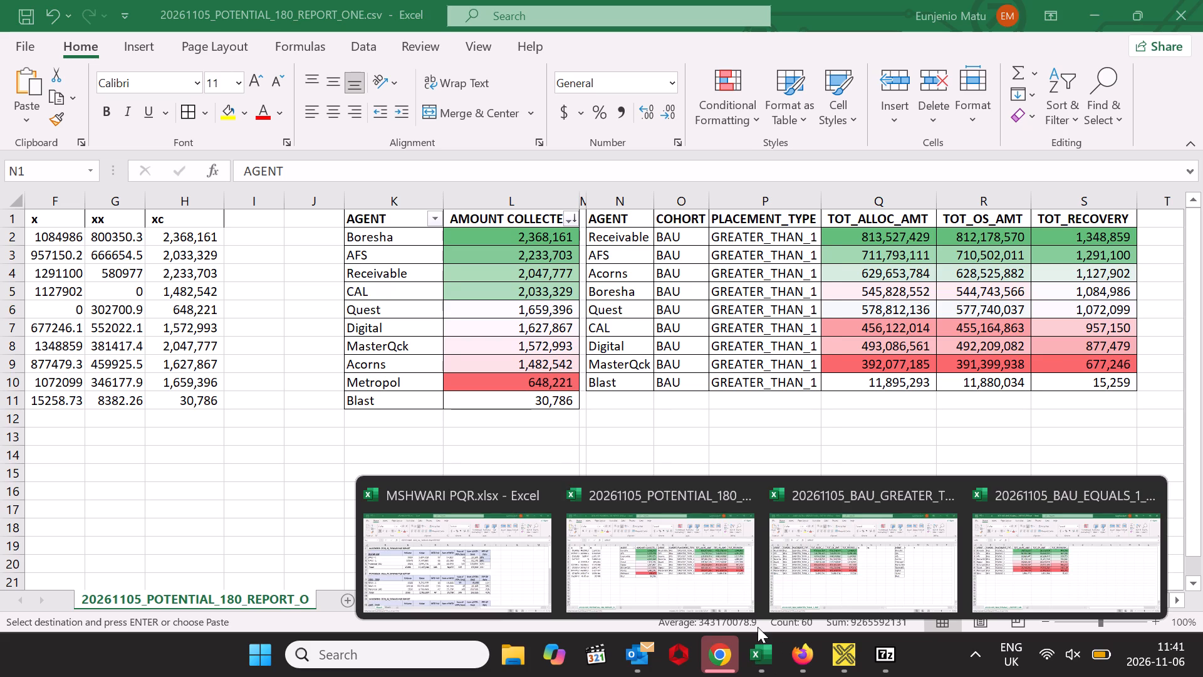
pyautogui.click(692, 561)
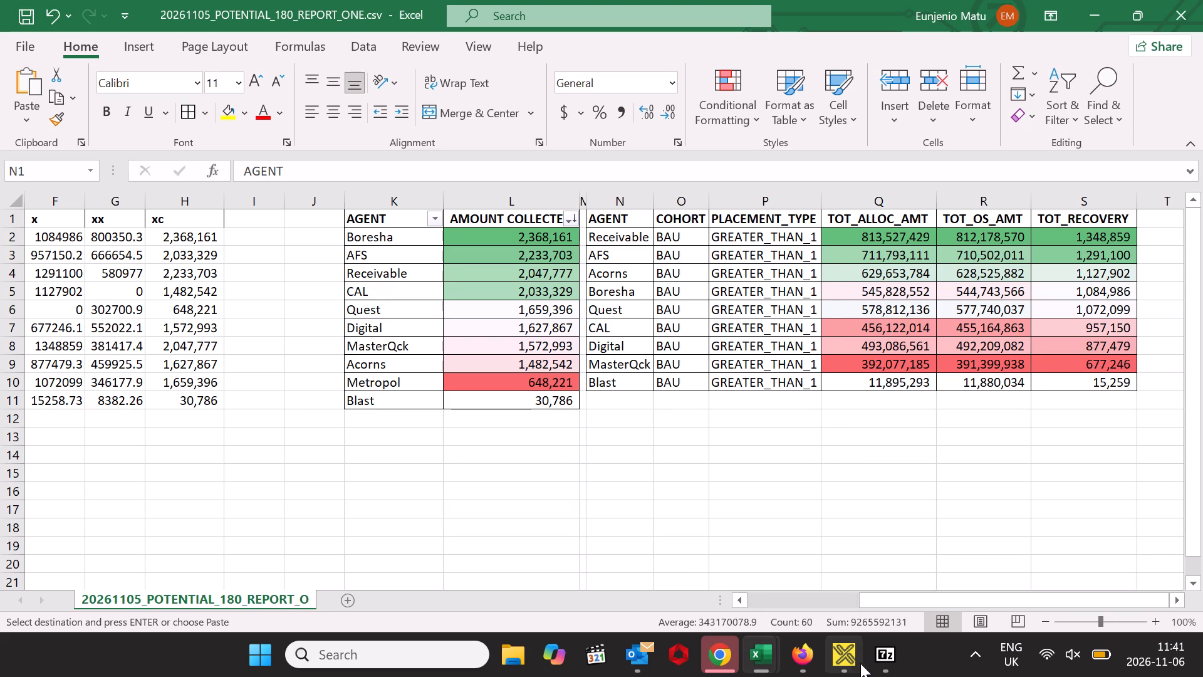
pyautogui.click(761, 656)
pyautogui.click(843, 560)
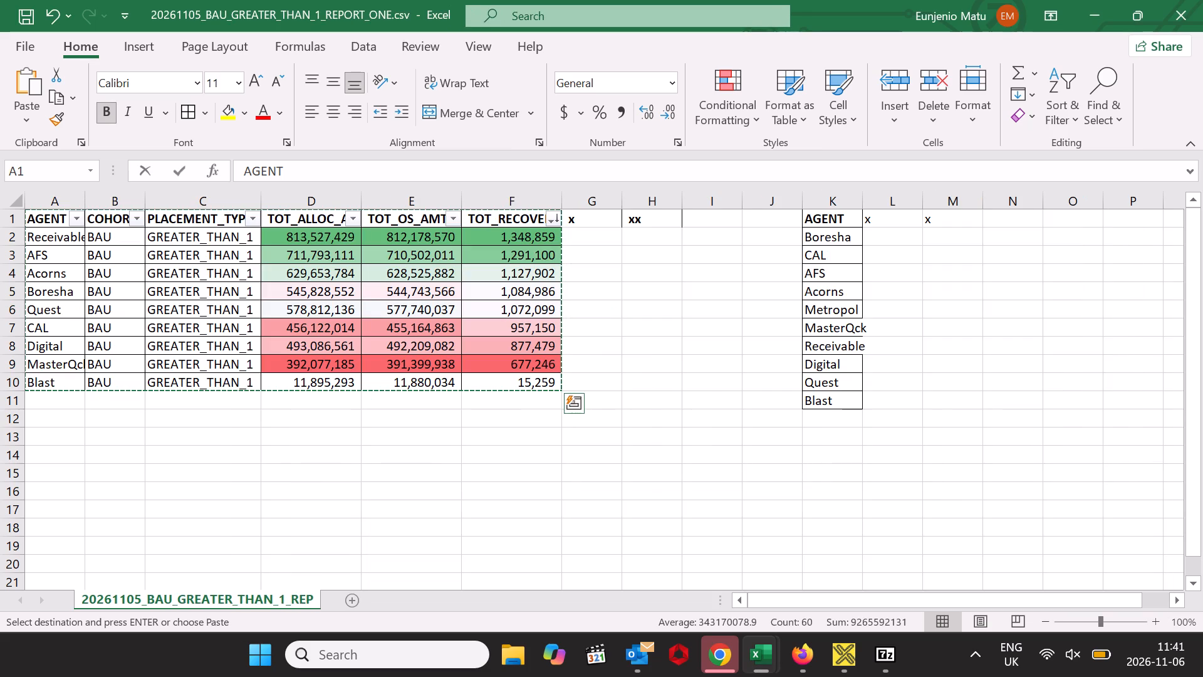
pyautogui.click(749, 659)
pyautogui.click(1036, 575)
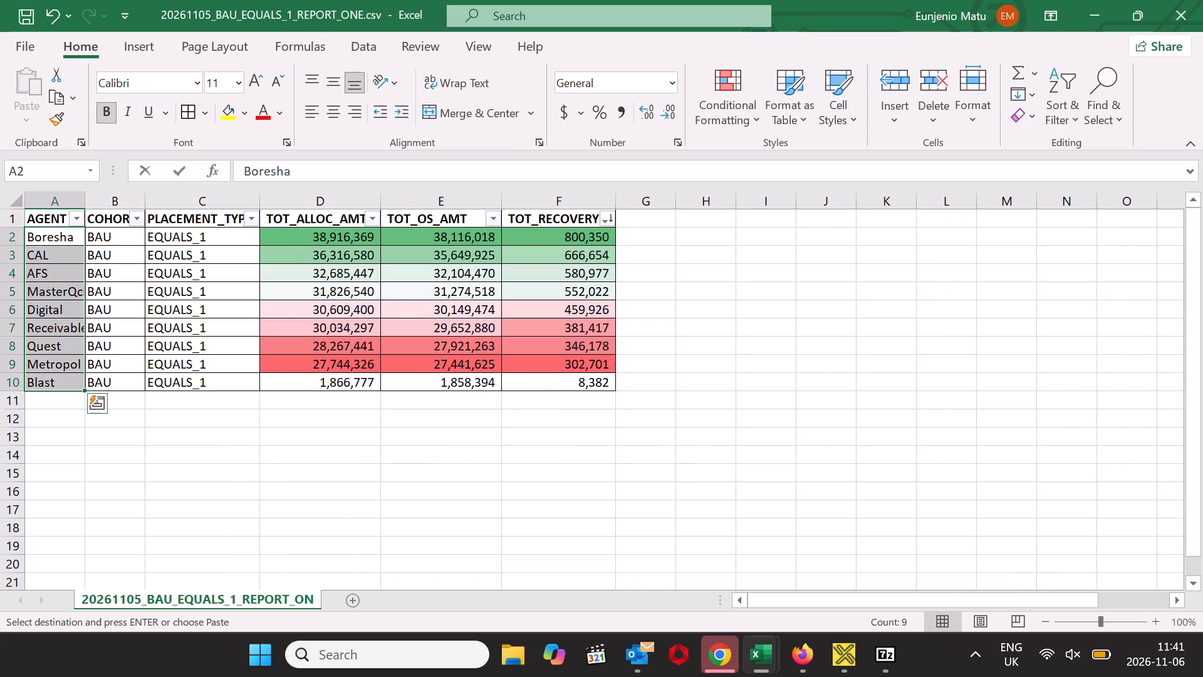
pyautogui.moveTo(37, 218); pyautogui.dragTo(593, 389)
pyautogui.rightClick(484, 313)
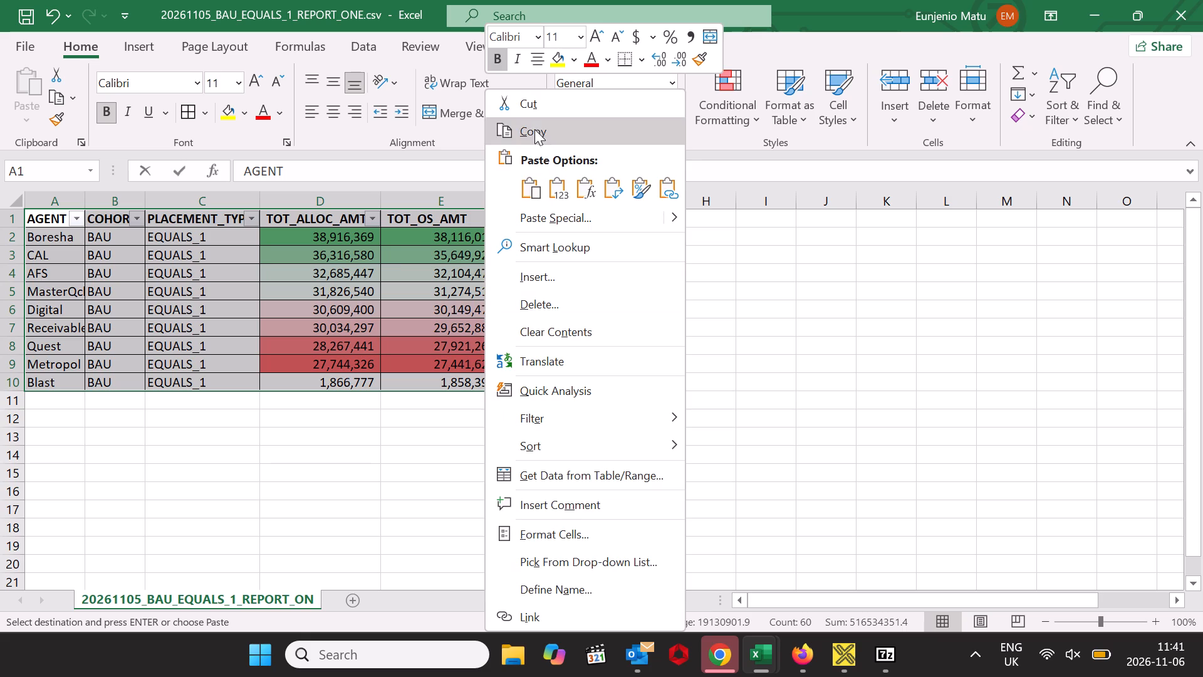
pyautogui.click(536, 124)
# Return to the POTENTIAL_180 workbook and paste the EQUALS_1 table at N12, below the GREATER_THAN_1 table.
pyautogui.click(757, 661)
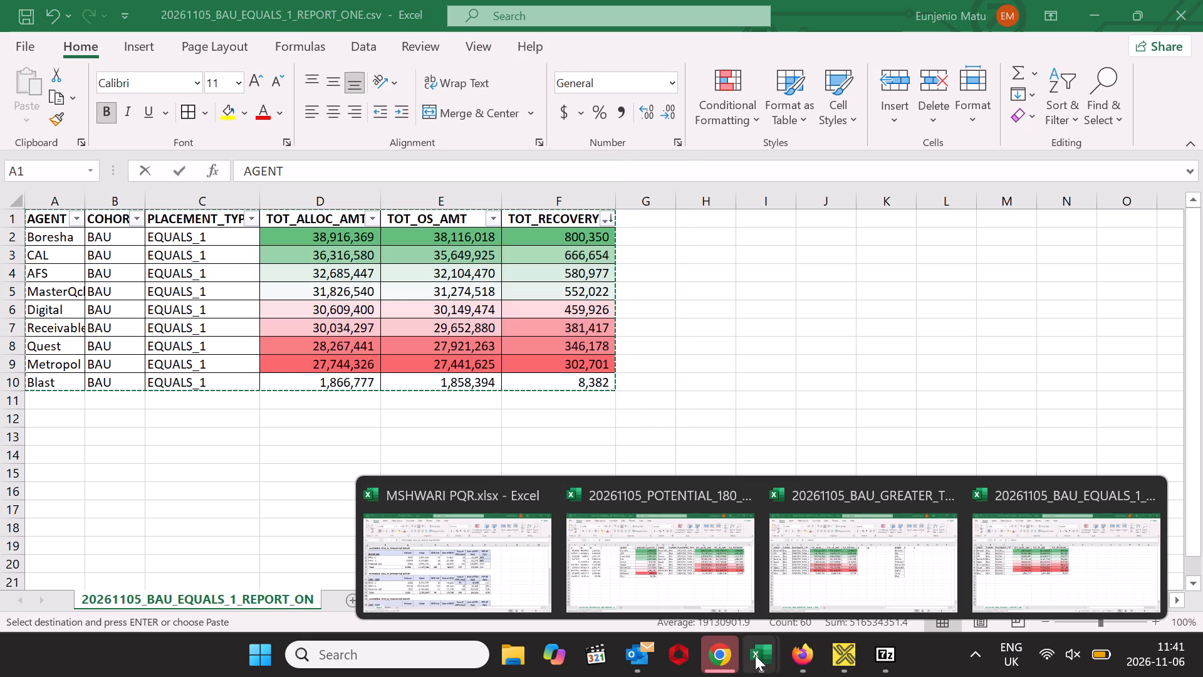
pyautogui.click(686, 597)
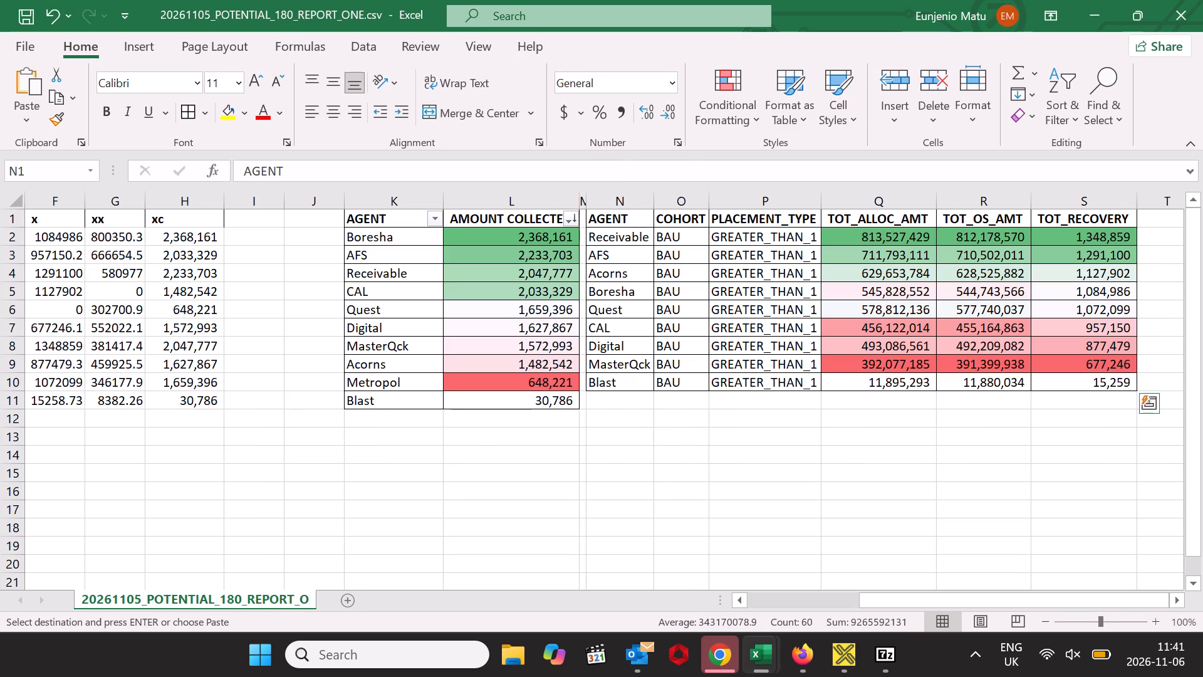
pyautogui.click(605, 419)
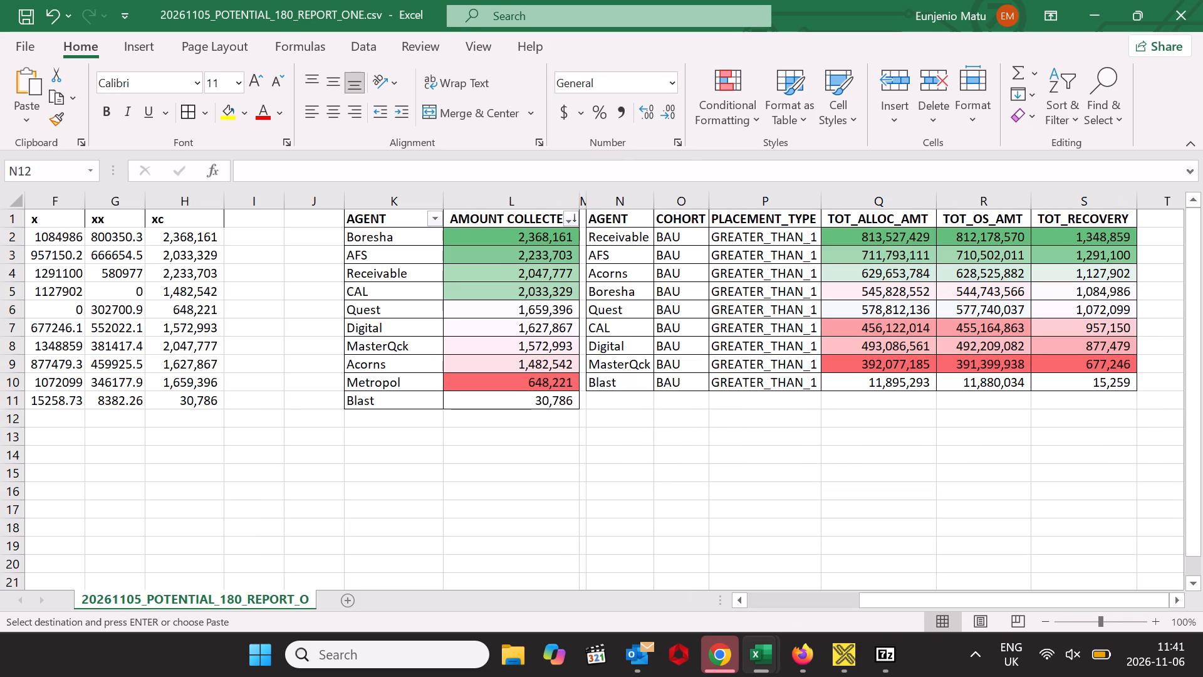
pyautogui.doubleClick(613, 425)
pyautogui.click(618, 415)
pyautogui.rightClick(618, 415)
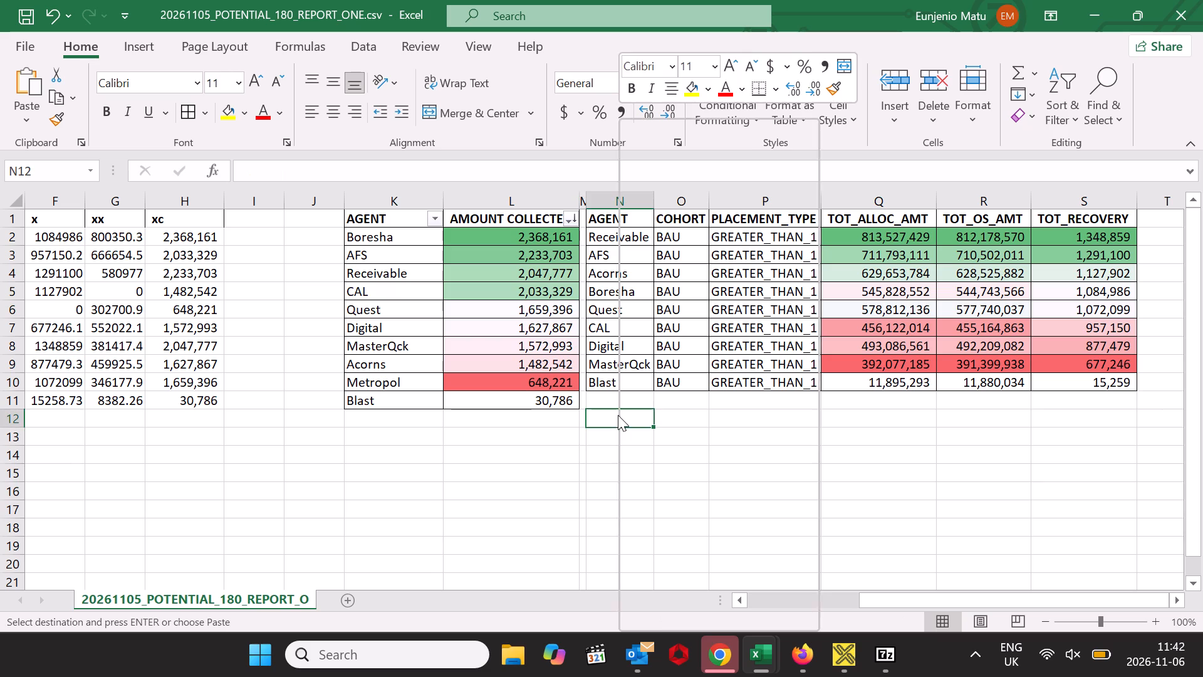
pyautogui.click(667, 224)
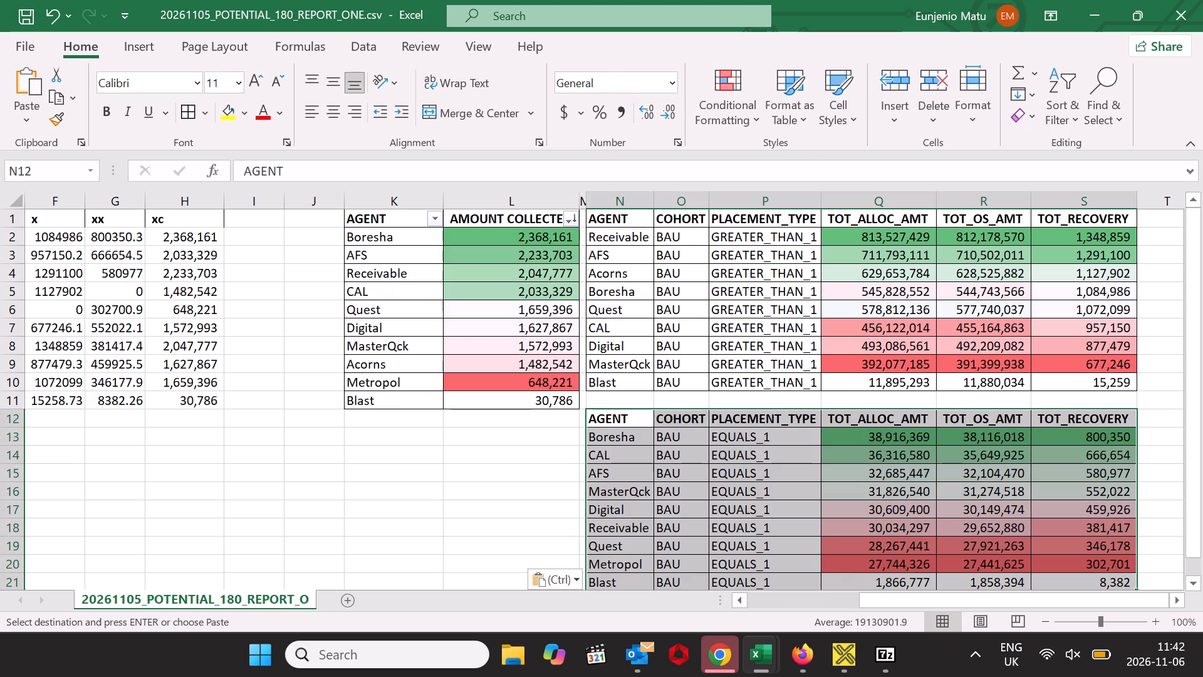
# Review the pasted tables and the BAU_EQUALS_1 and BAU_GREATER_THAN_1 report workbooks, return to the POTENTIAL_180 workbook and dismiss the mail notification.
pyautogui.scroll(-3, 815, 520)
pyautogui.scroll(1, 814, 525)
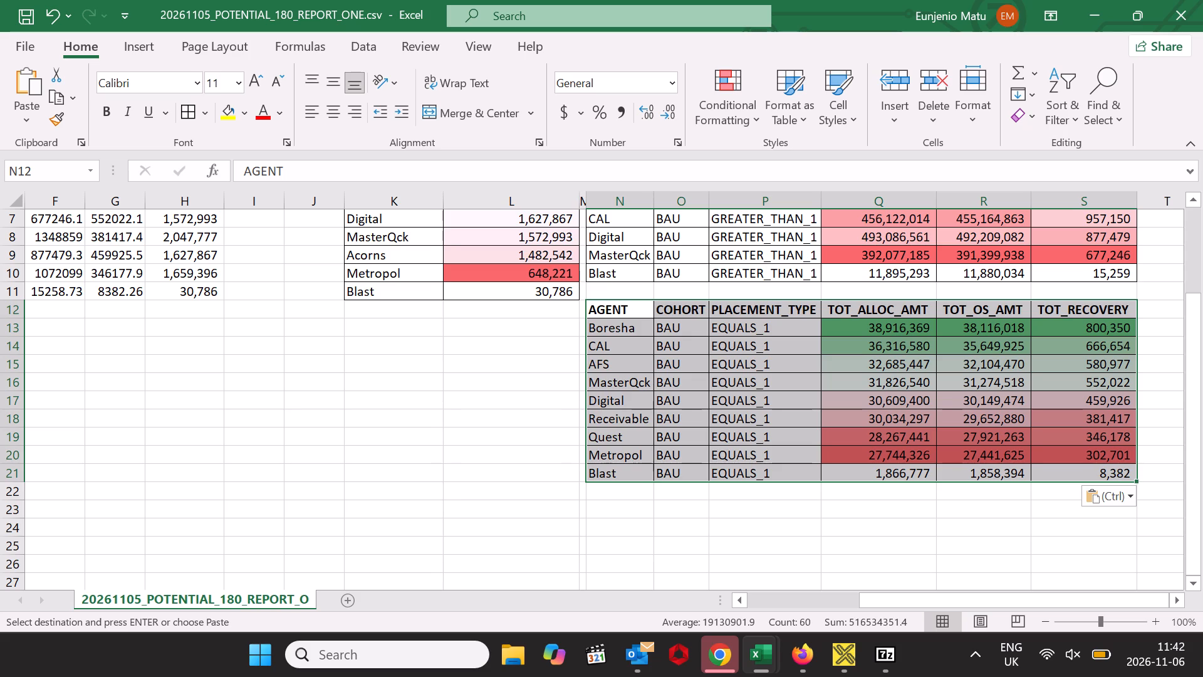
pyautogui.scroll(-3, 857, 469)
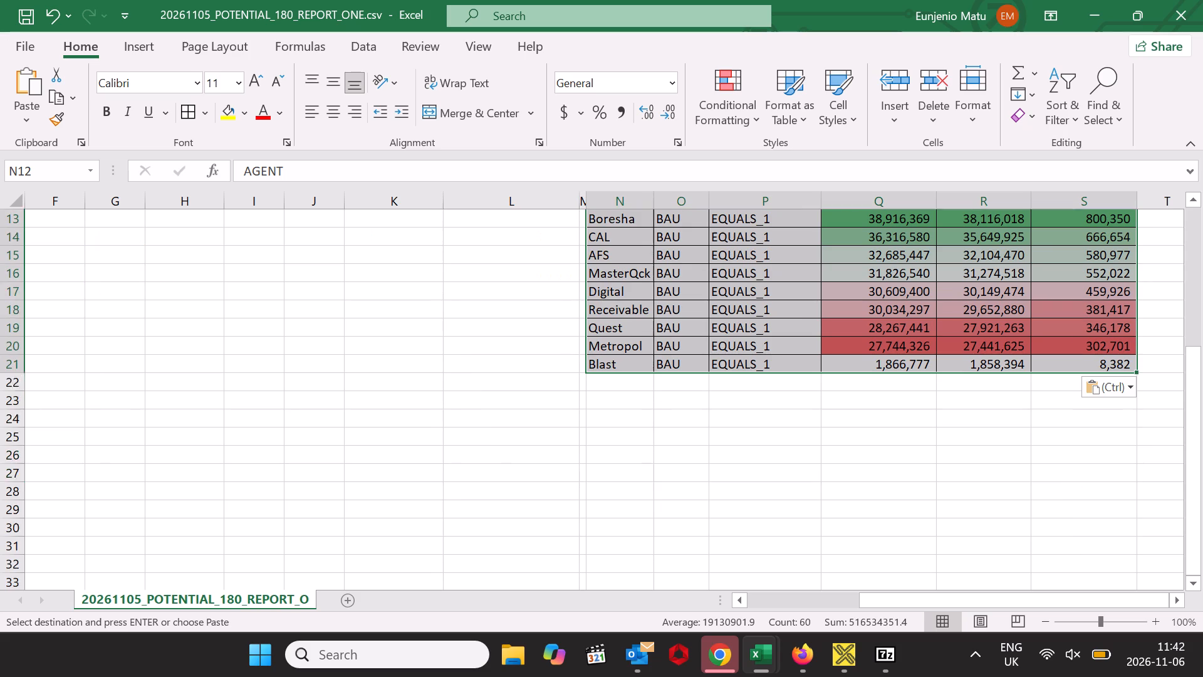
pyautogui.click(757, 654)
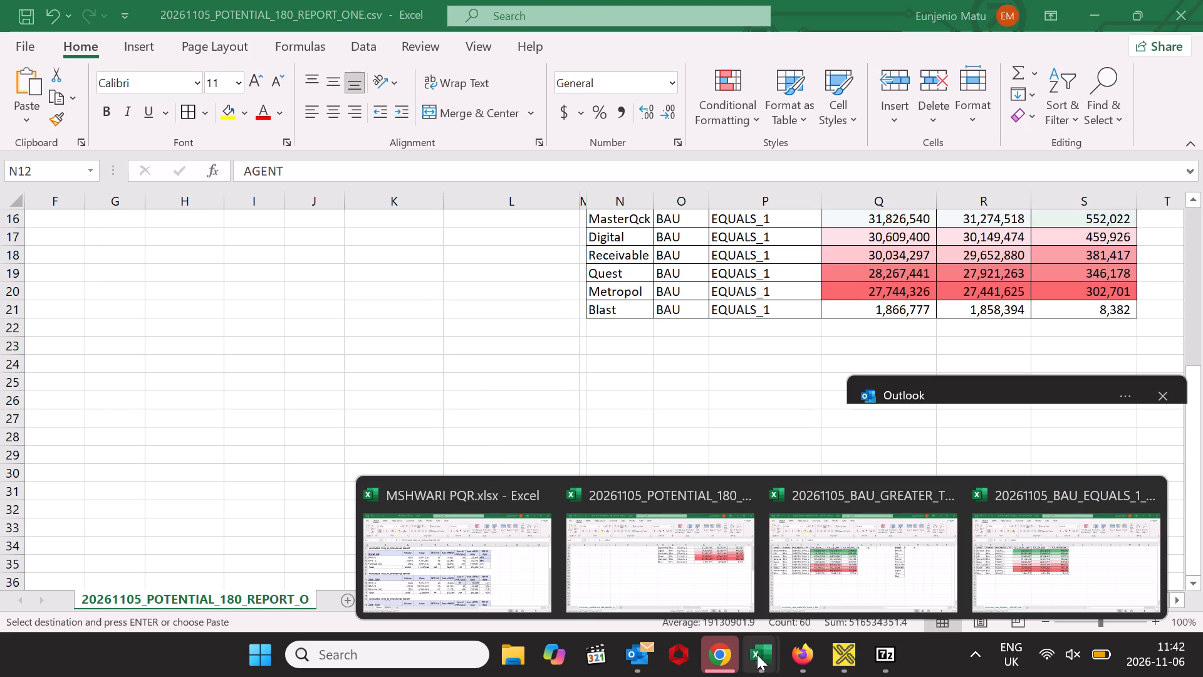
pyautogui.click(1054, 576)
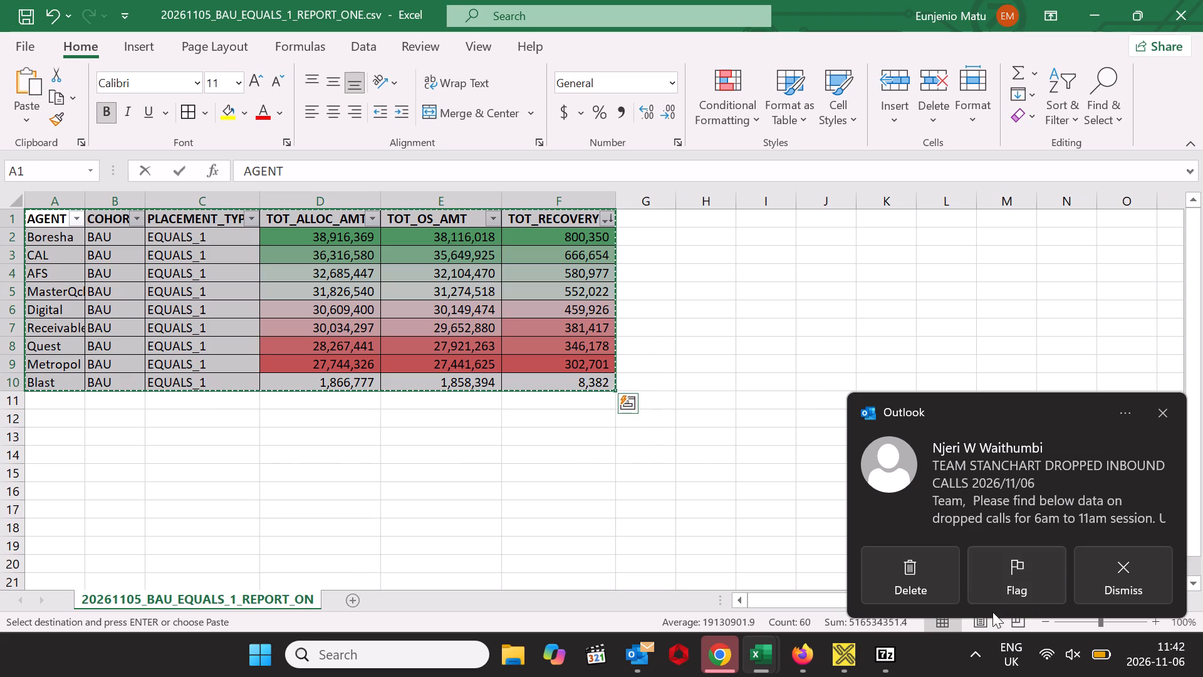
pyautogui.click(772, 654)
pyautogui.click(848, 583)
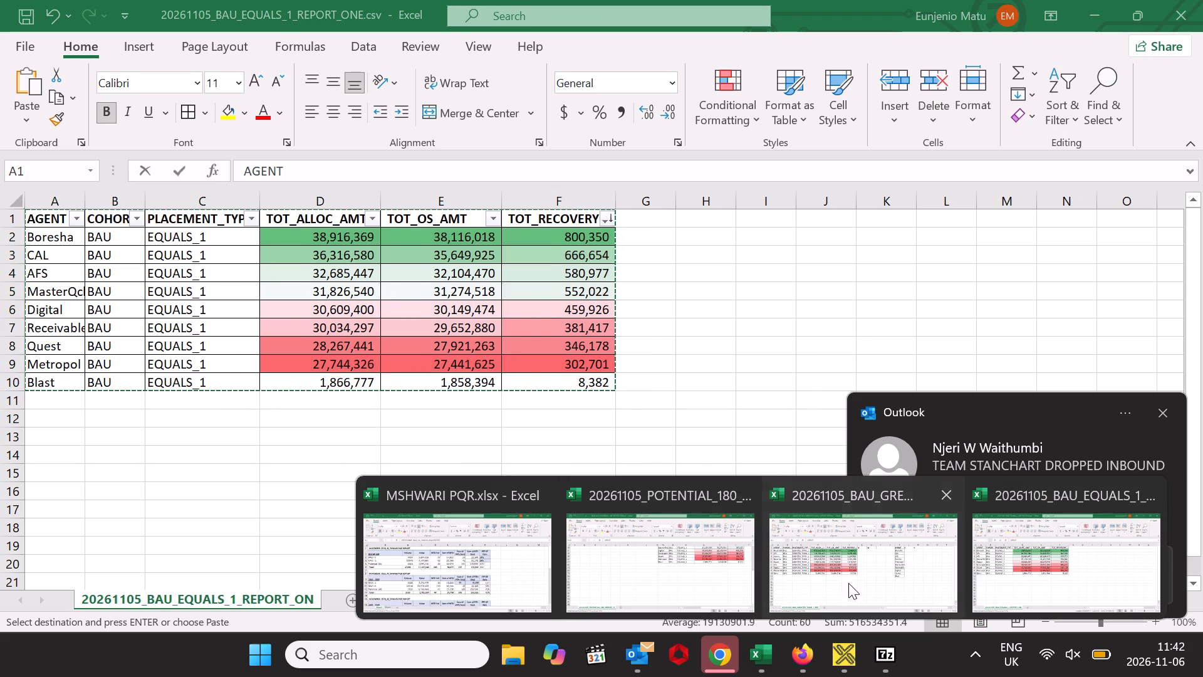
pyautogui.scroll(3, 385, 335)
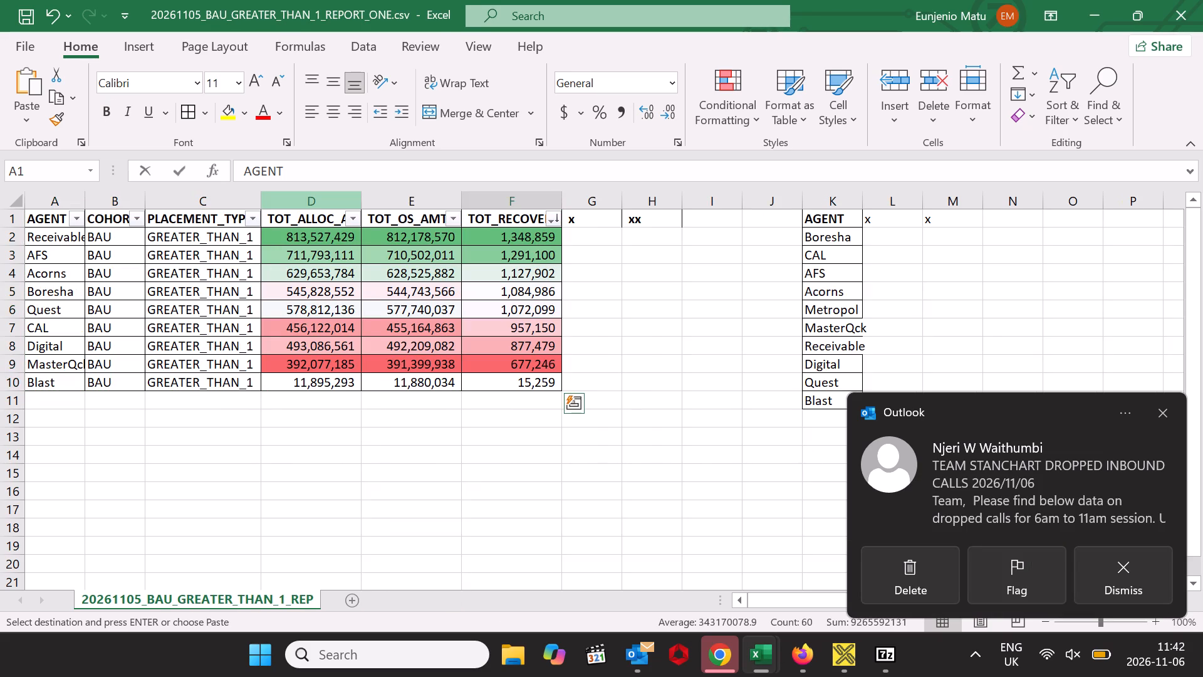
pyautogui.click(758, 643)
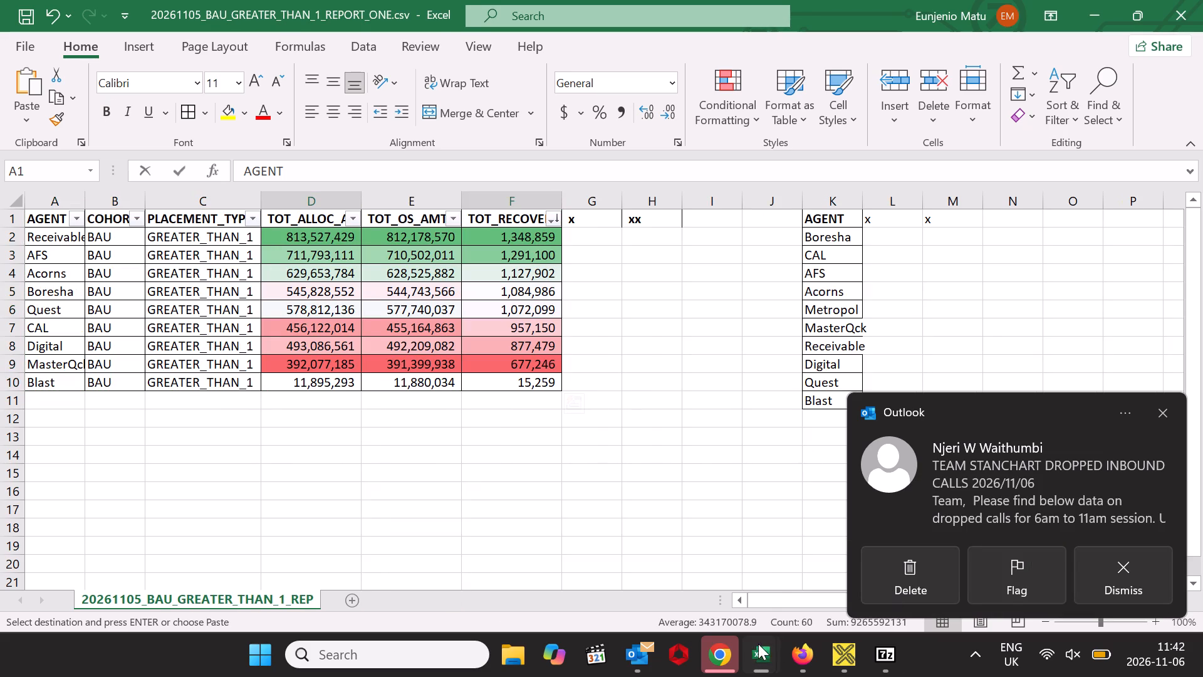
pyautogui.click(689, 572)
pyautogui.scroll(3, 657, 501)
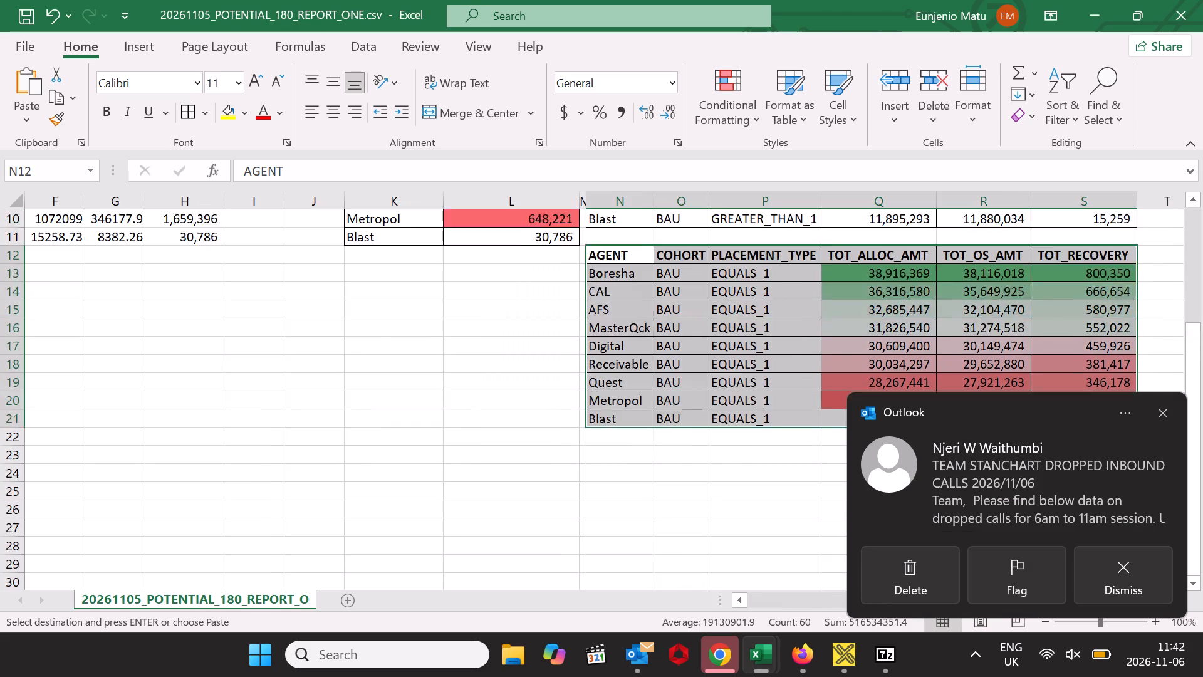
pyautogui.scroll(5, 658, 510)
pyautogui.scroll(3, 521, 437)
pyautogui.scroll(3, 480, 405)
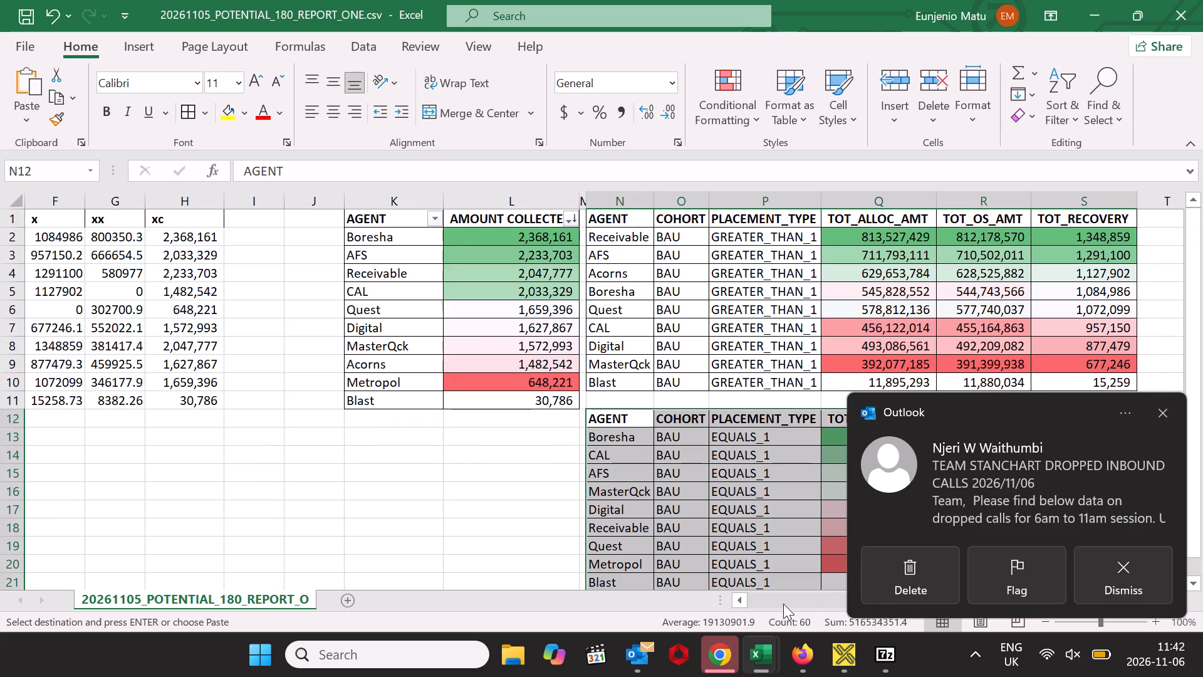
pyautogui.click(1159, 409)
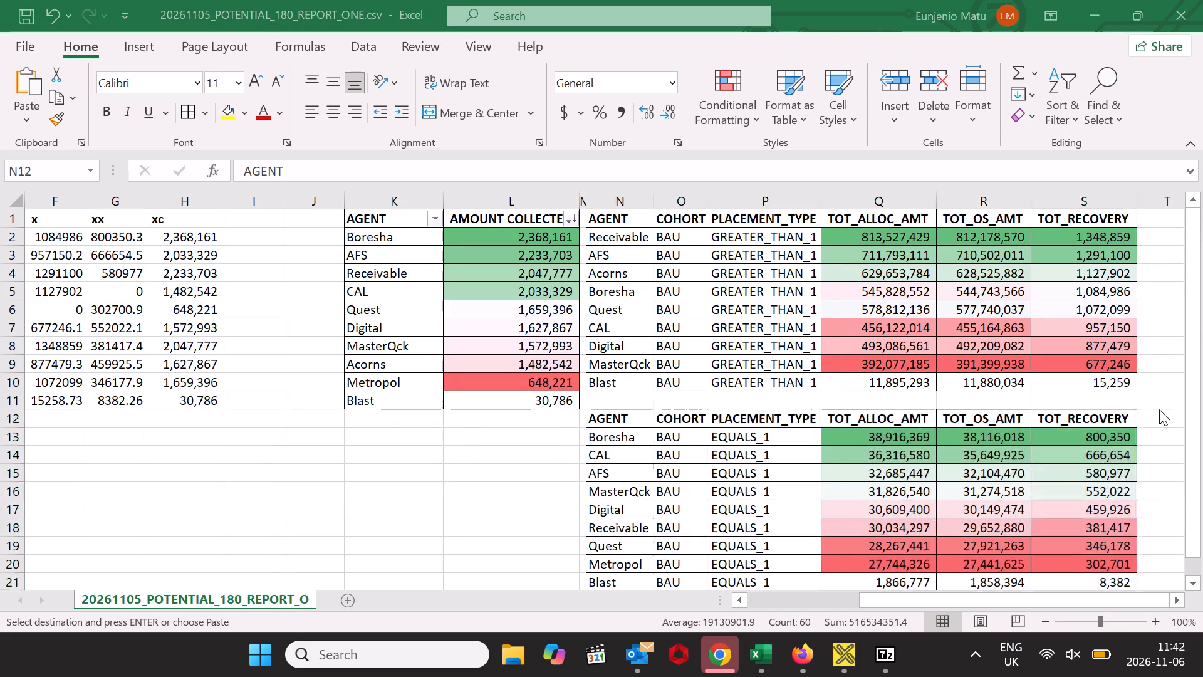
# Copy the POTENTIAL_180 agent table A1:E11, from AGENT through TOT_RECOVERY.
pyautogui.moveTo(1044, 600); pyautogui.dragTo(769, 590)
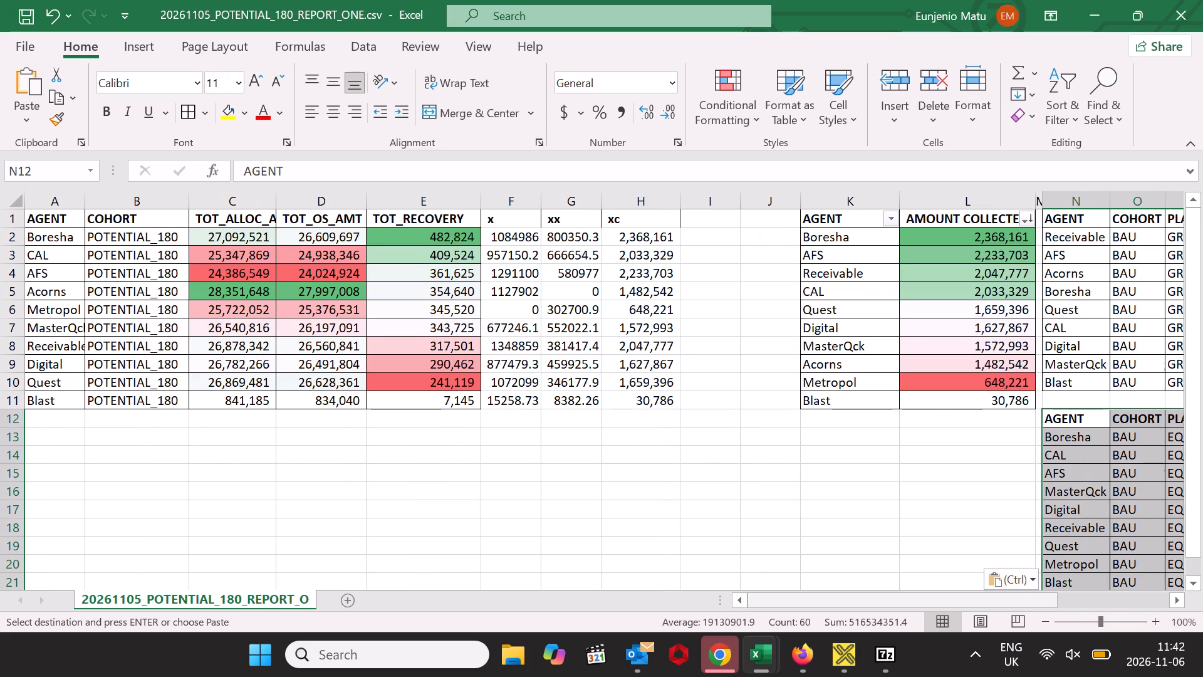
pyautogui.moveTo(39, 219); pyautogui.dragTo(450, 397)
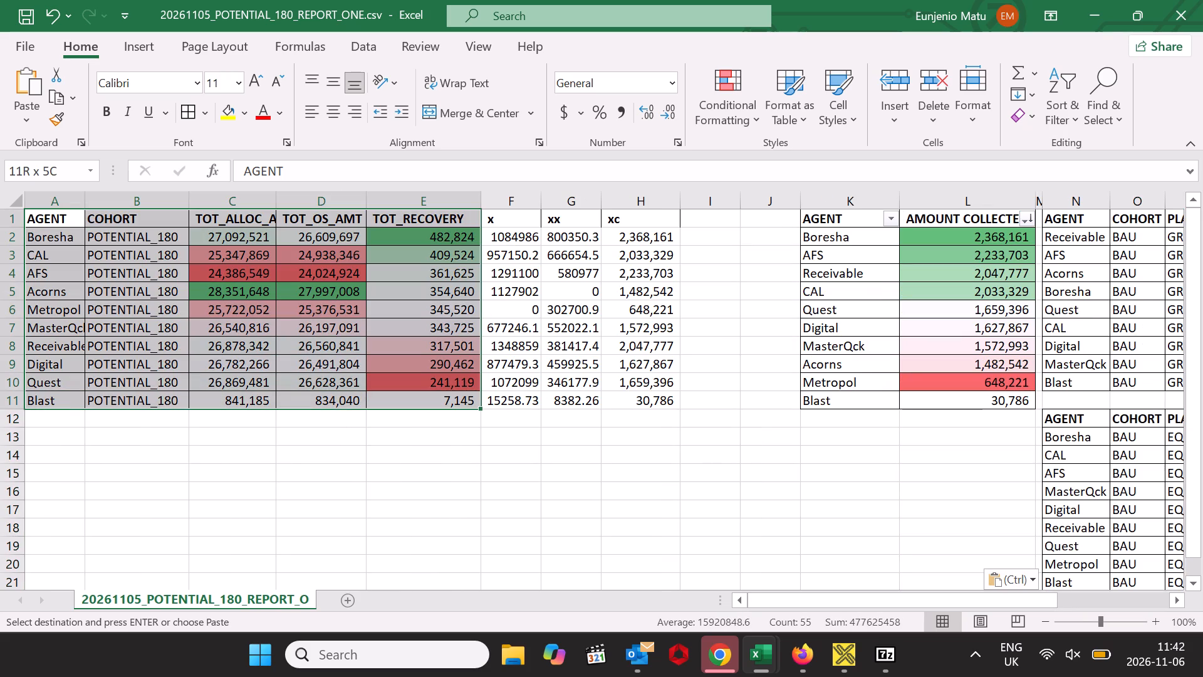
pyautogui.moveTo(450, 397); pyautogui.dragTo(450, 399)
pyautogui.rightClick(404, 340)
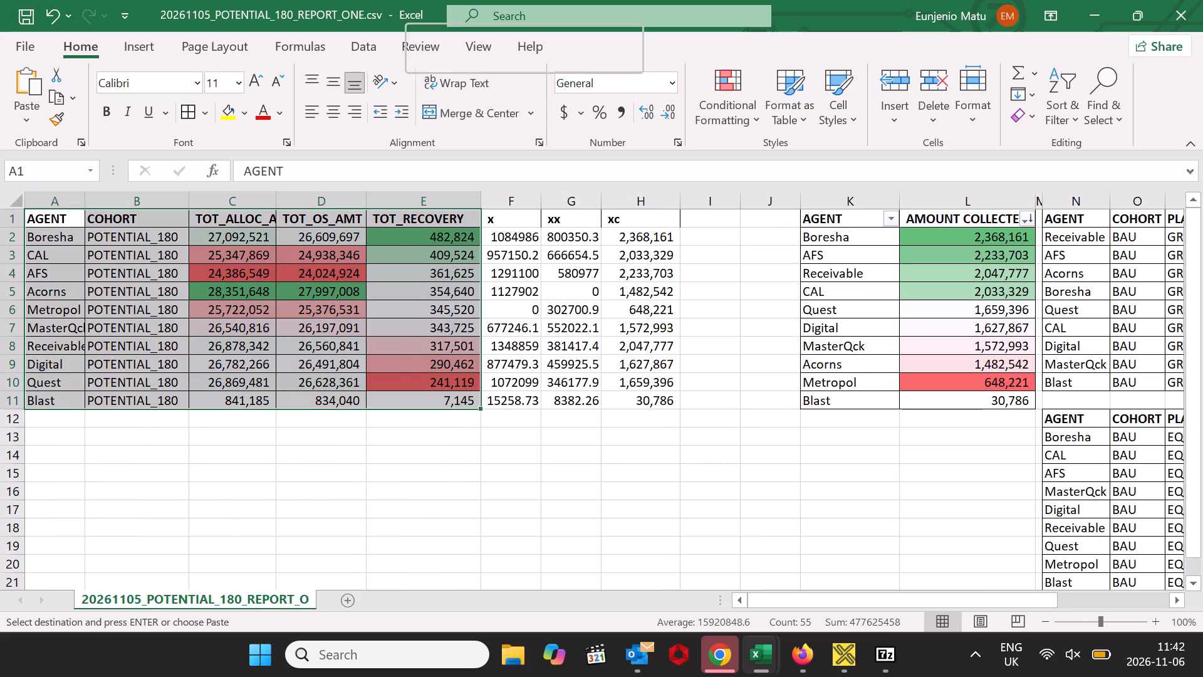
pyautogui.click(458, 131)
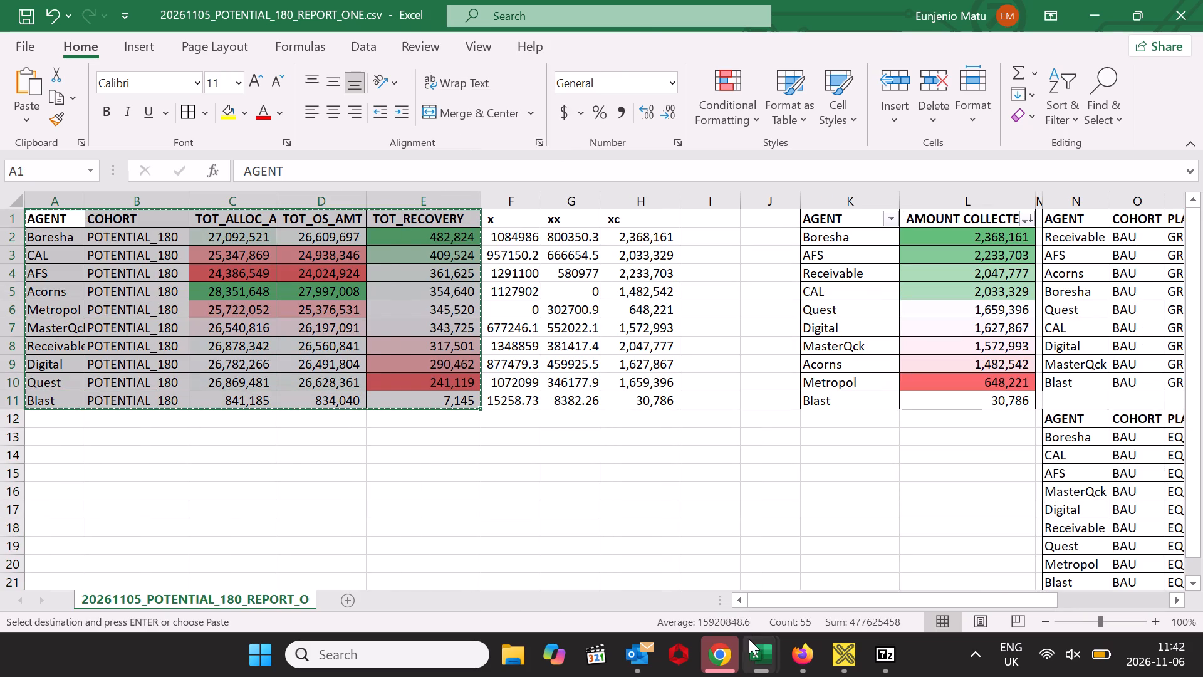
# Paste the POTENTIAL_180 table at N23, below the EQUALS_1 table, keeping its formatting, and dismiss the clipboard message.
pyautogui.click(756, 648)
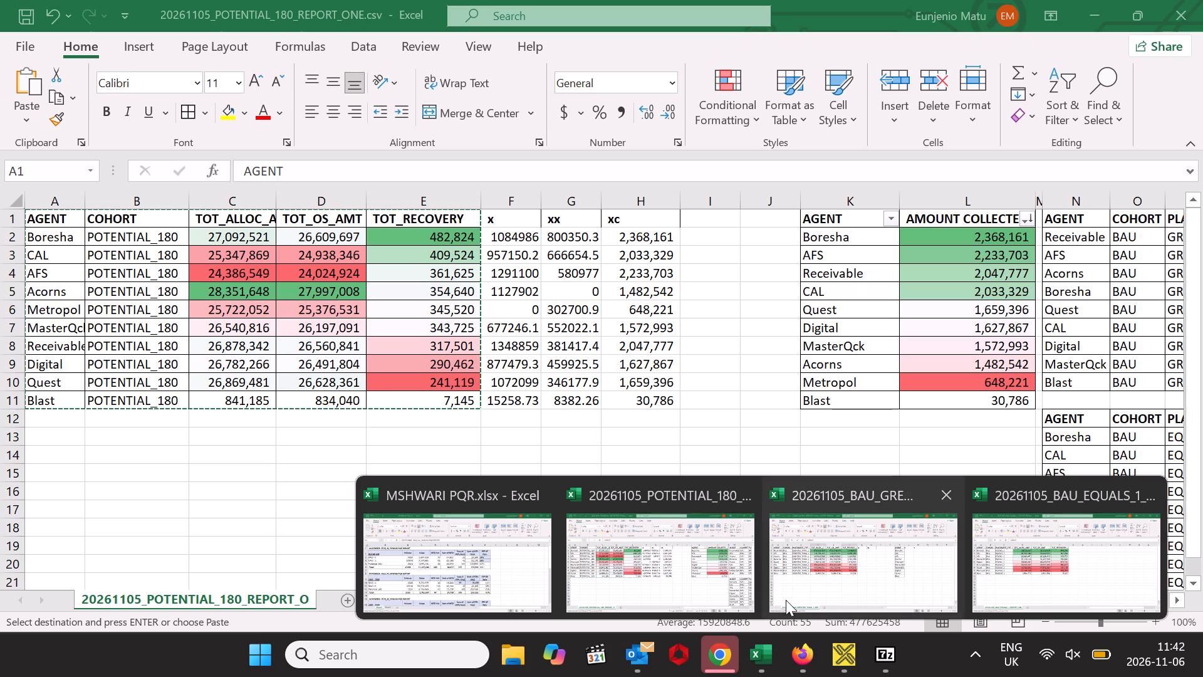
pyautogui.click(680, 545)
pyautogui.scroll(2, 534, 506)
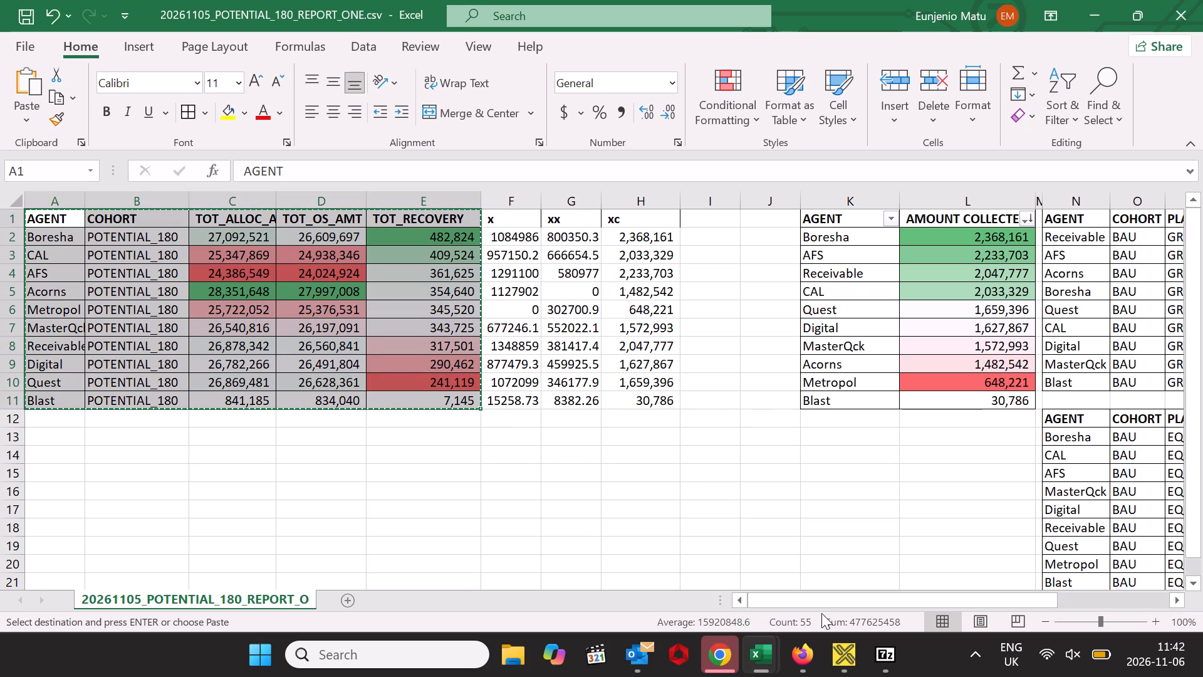
pyautogui.moveTo(820, 602); pyautogui.dragTo(978, 600)
pyautogui.scroll(-1, 982, 454)
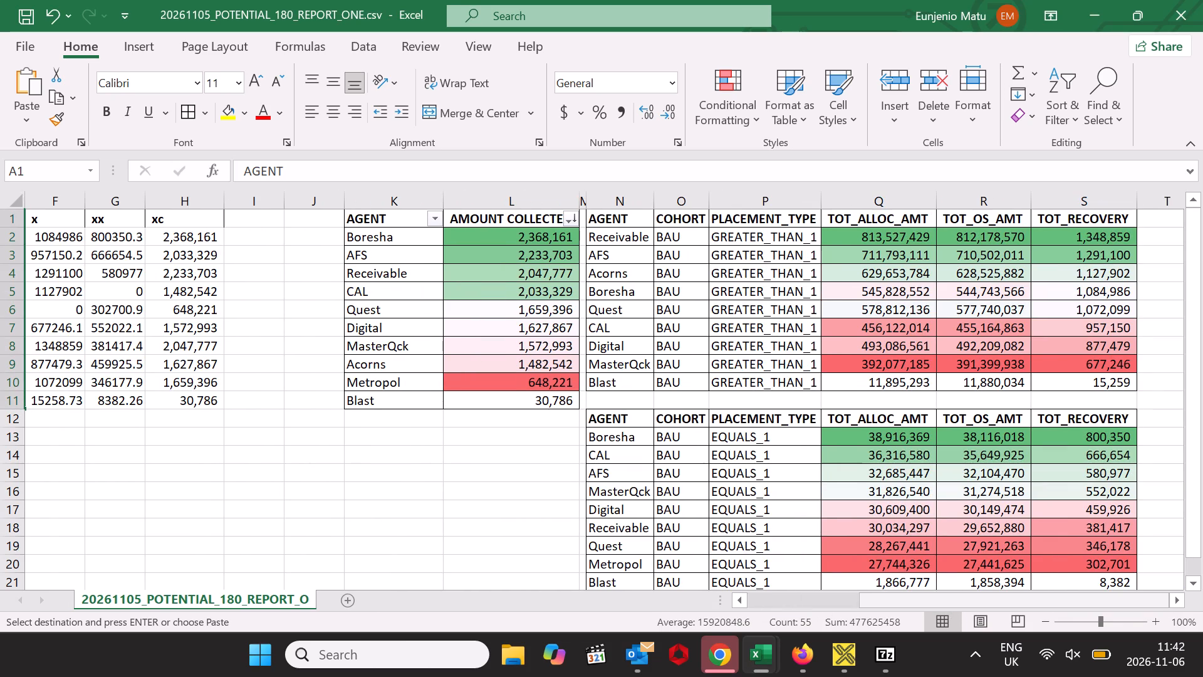
pyautogui.scroll(-3, 982, 454)
pyautogui.click(613, 400)
pyautogui.rightClick(613, 400)
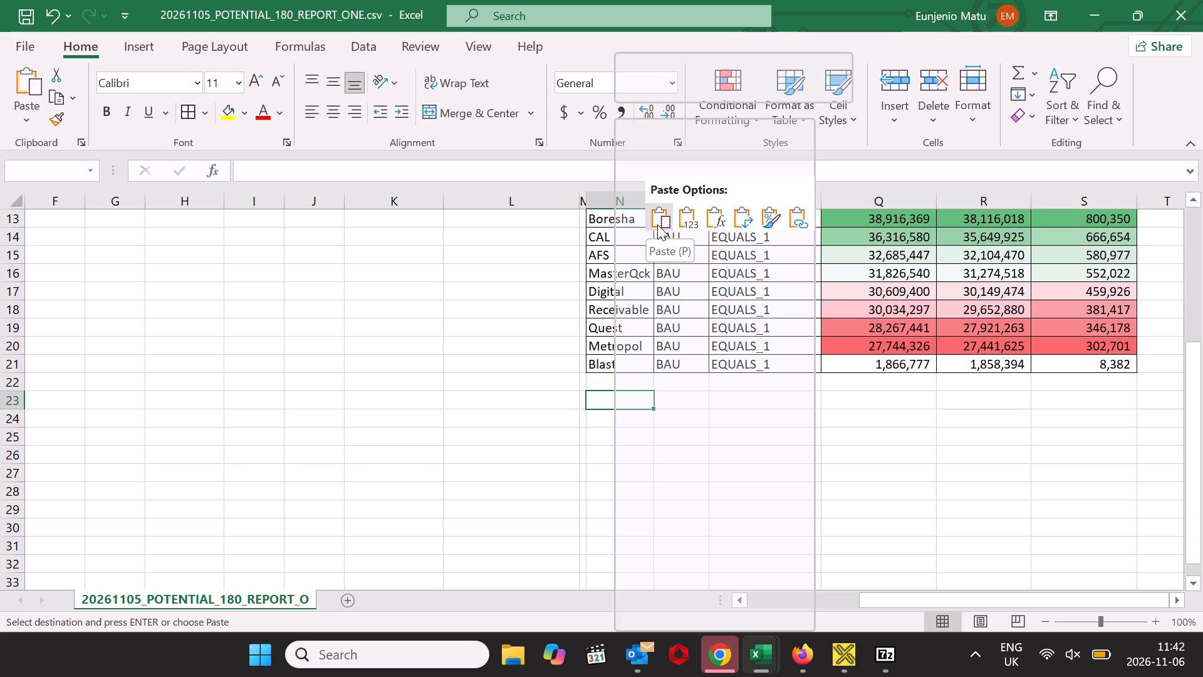
pyautogui.click(657, 224)
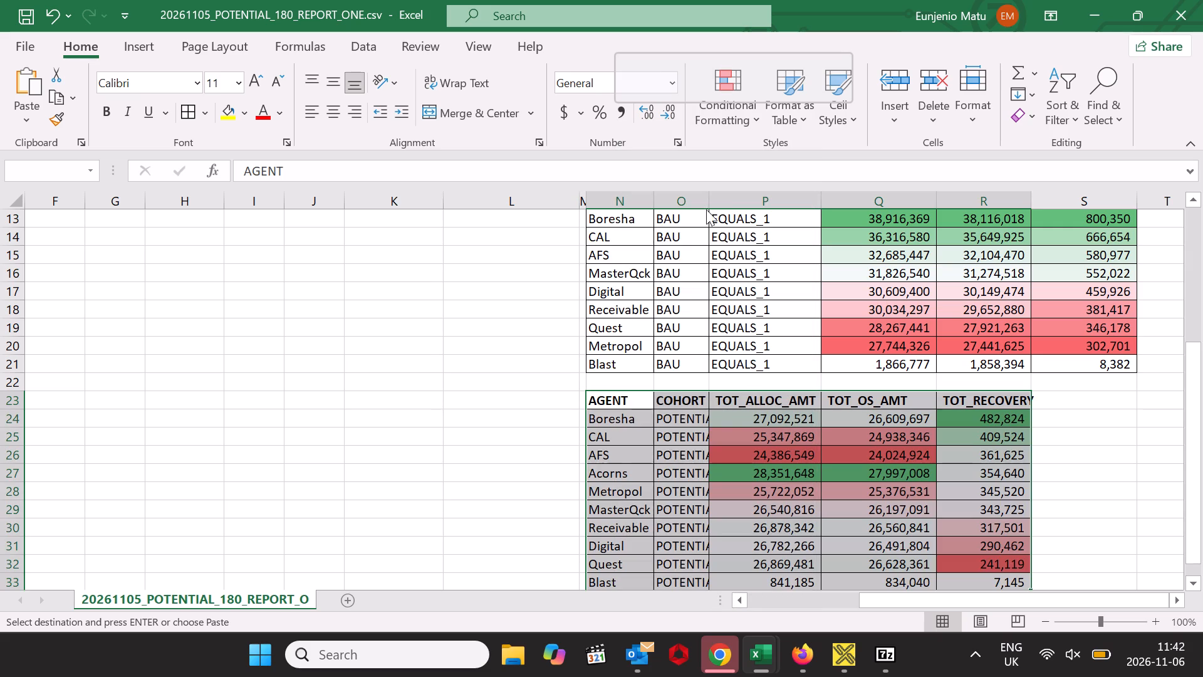
pyautogui.click(707, 196)
pyautogui.click(623, 372)
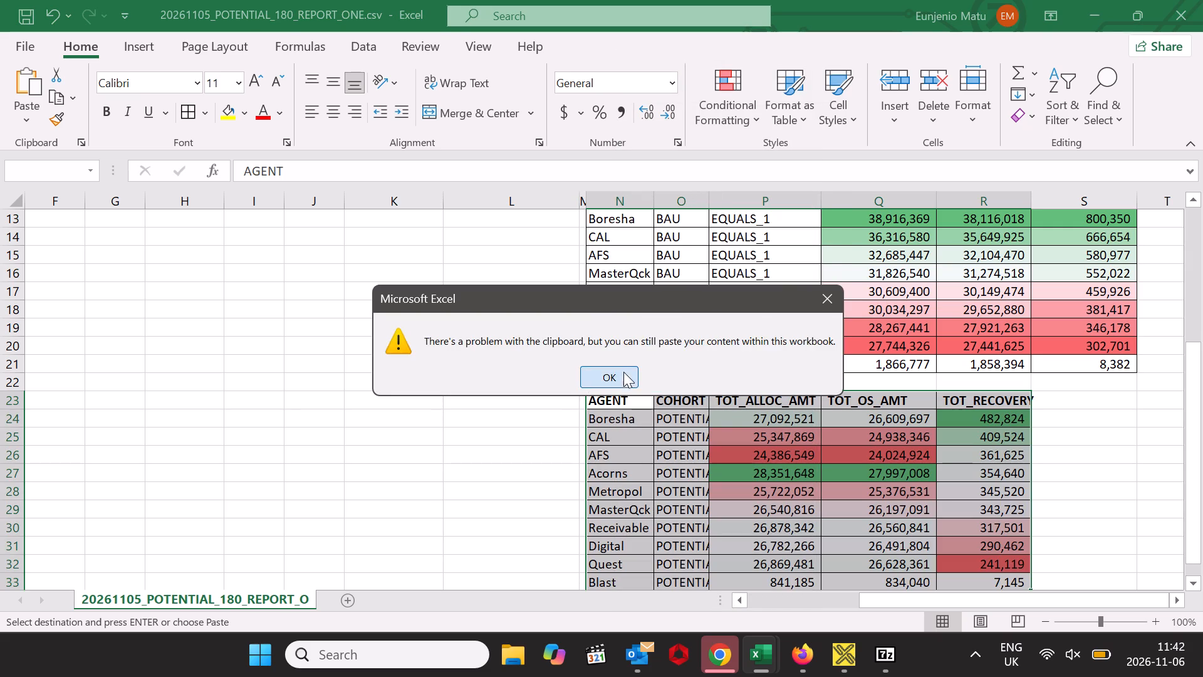
# Widen column O to fit the full POTENTIAL_180 cohort names.
pyautogui.moveTo(706, 201); pyautogui.dragTo(766, 203)
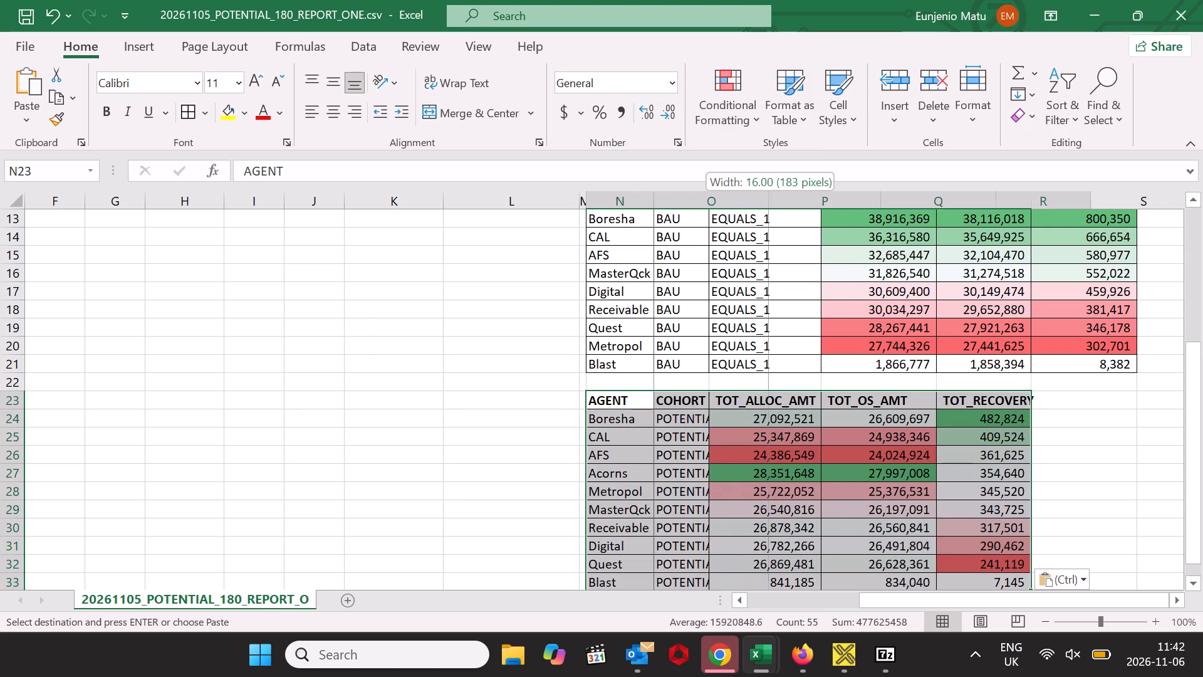
pyautogui.moveTo(766, 203); pyautogui.dragTo(773, 203)
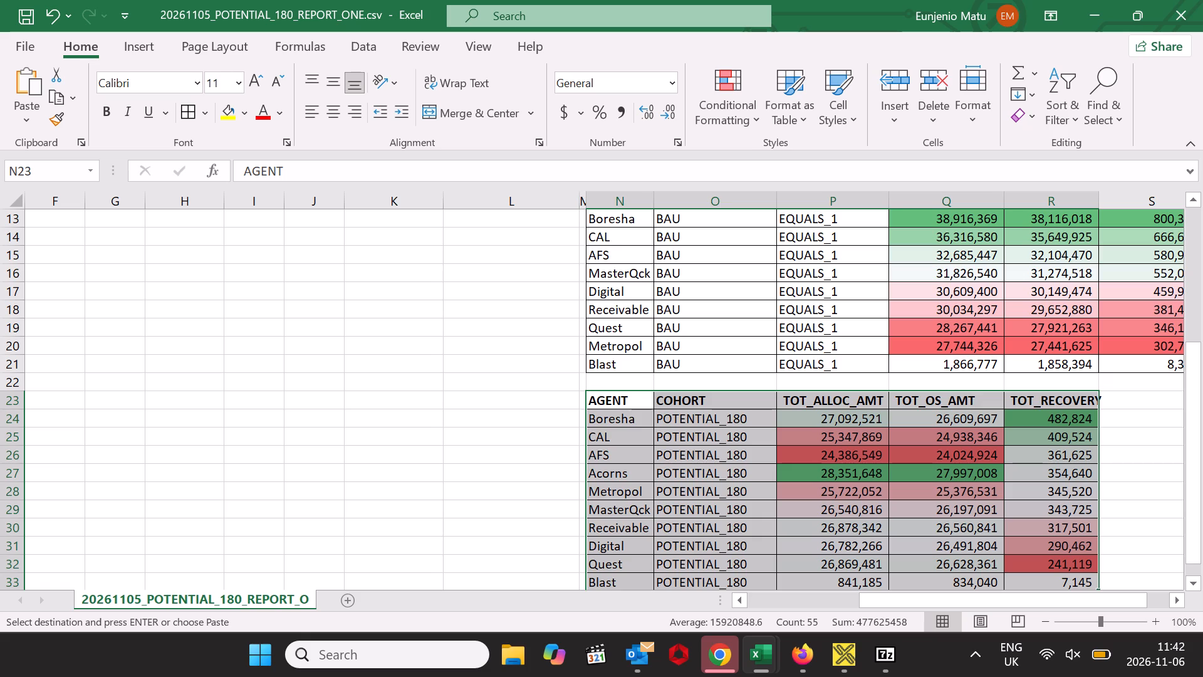
# Shrink row 22 into a thin spacer between the EQUALS_1 and POTENTIAL_180 tables.
pyautogui.moveTo(13, 390); pyautogui.dragTo(18, 383)
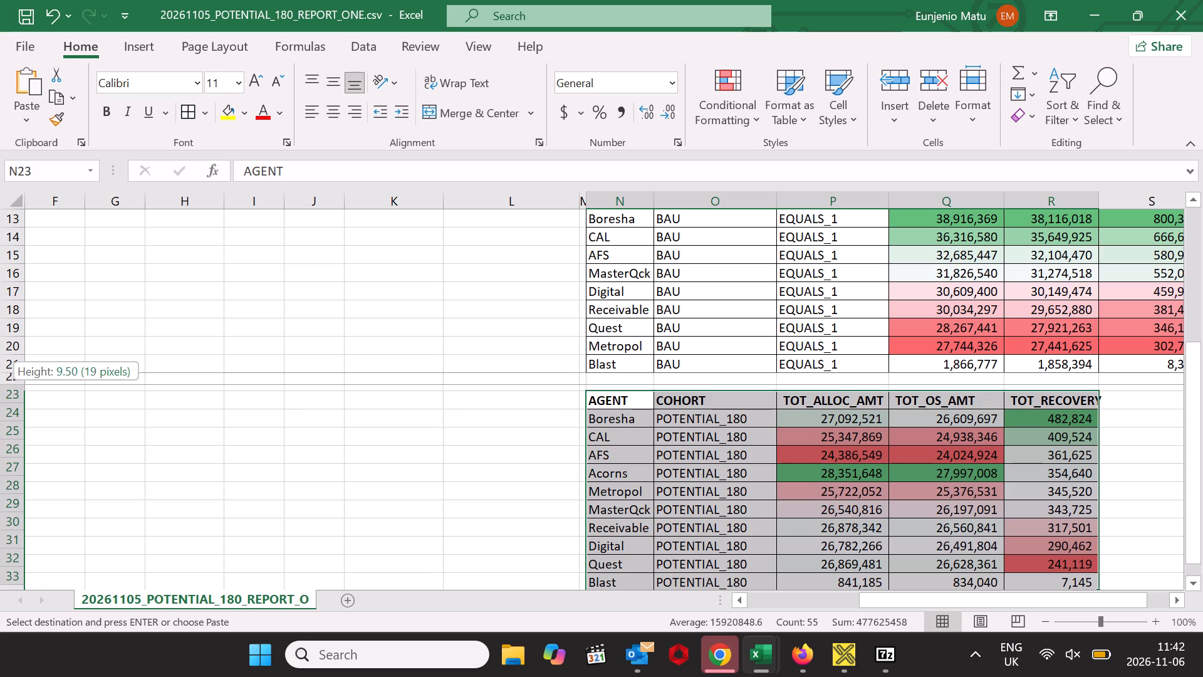
pyautogui.moveTo(18, 383); pyautogui.dragTo(19, 377)
# Select the block K1:S33 containing the amount-collected summary and the three stacked report tables.
pyautogui.scroll(-3, 836, 384)
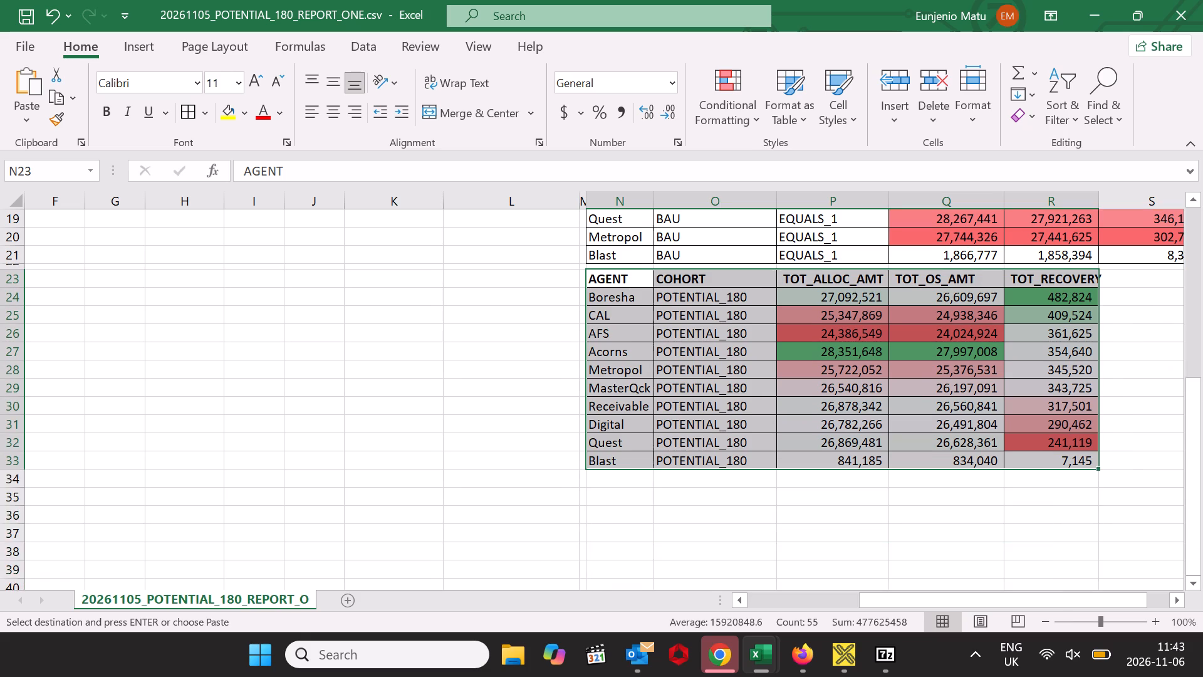
pyautogui.scroll(15, 835, 384)
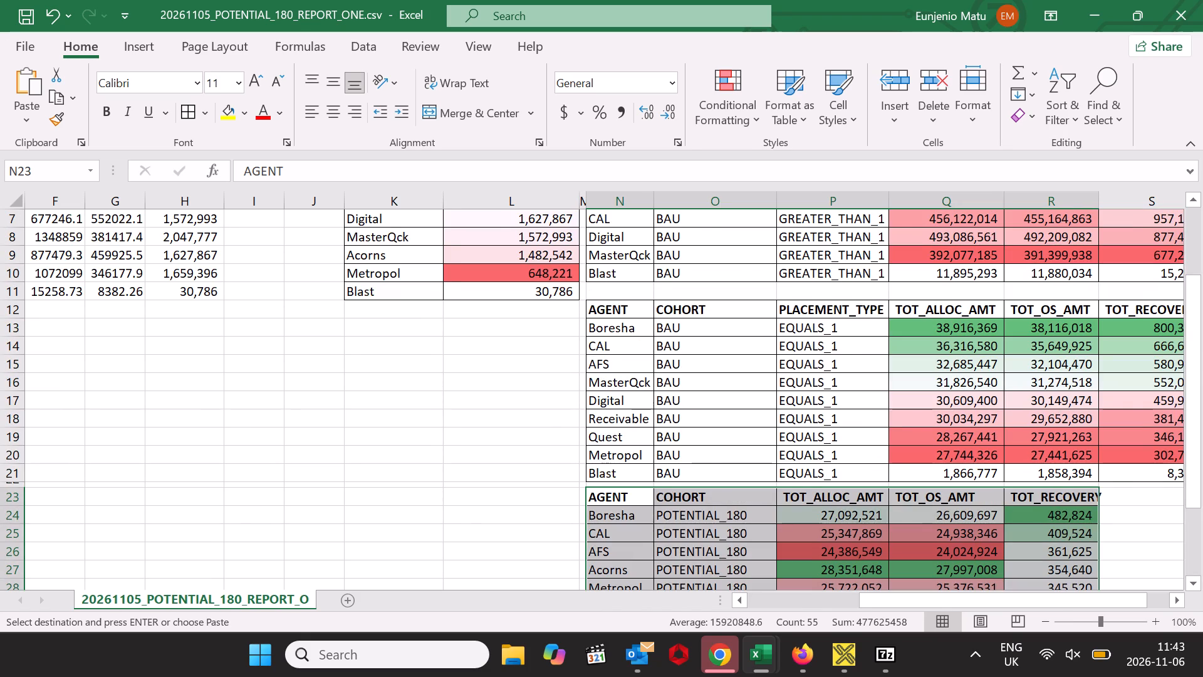
pyautogui.moveTo(387, 218); pyautogui.dragTo(956, 370)
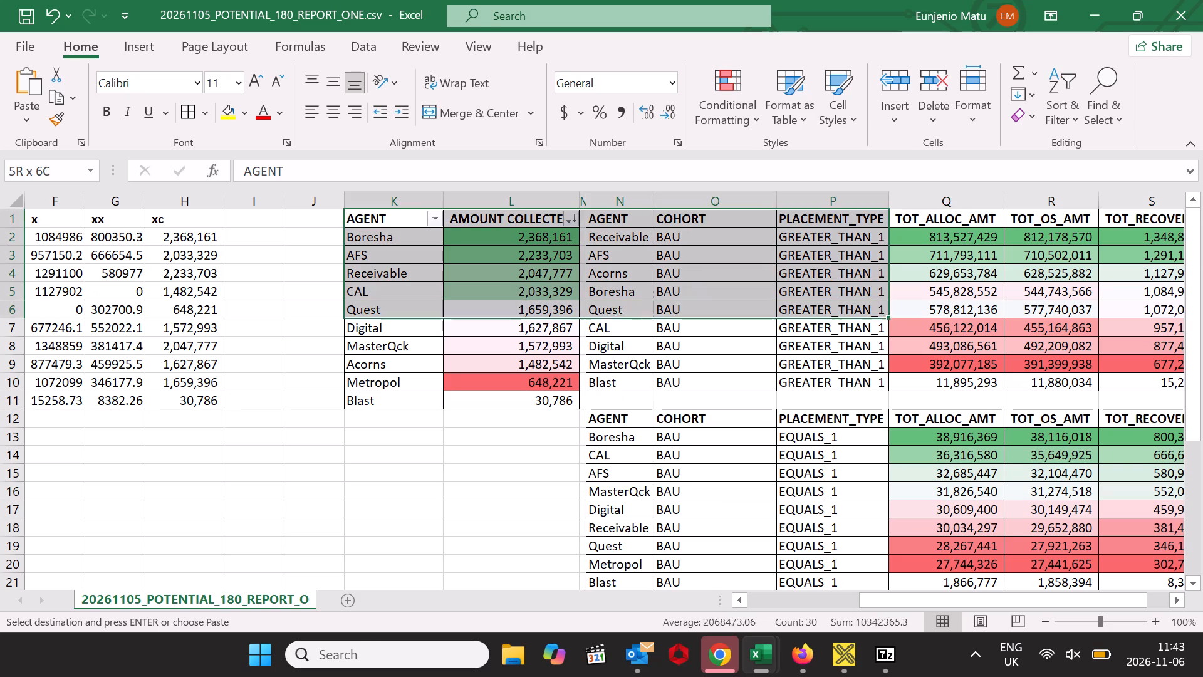
pyautogui.moveTo(956, 370); pyautogui.dragTo(1170, 594)
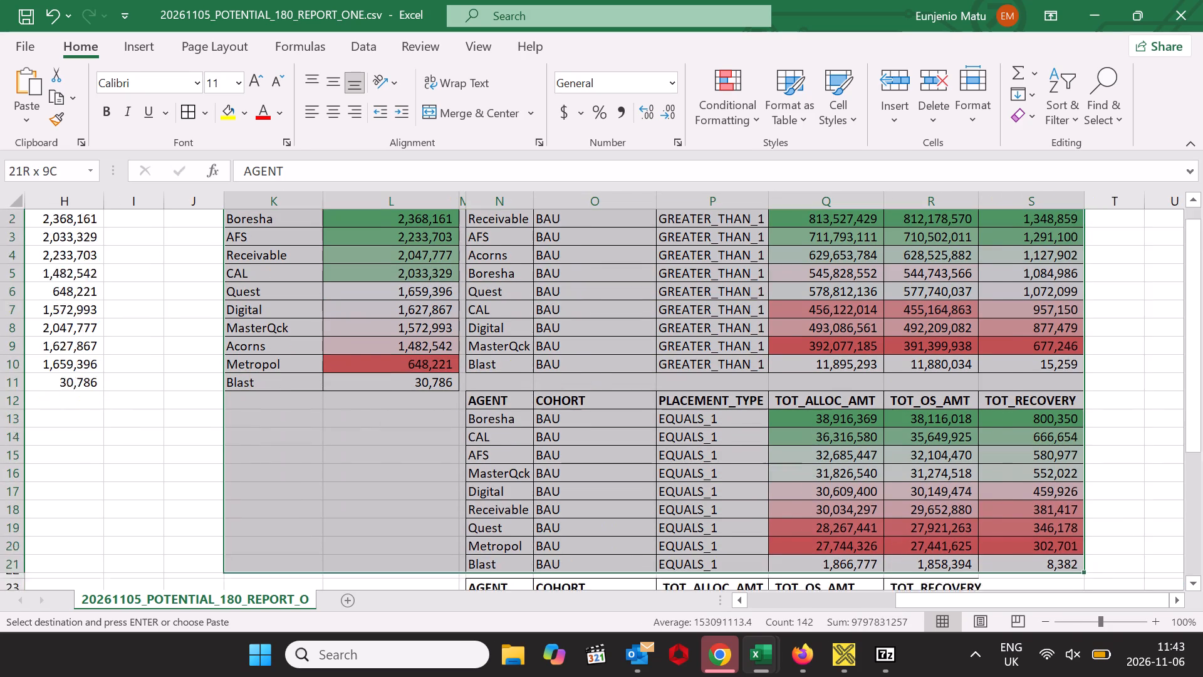
pyautogui.moveTo(1170, 594); pyautogui.dragTo(1077, 606)
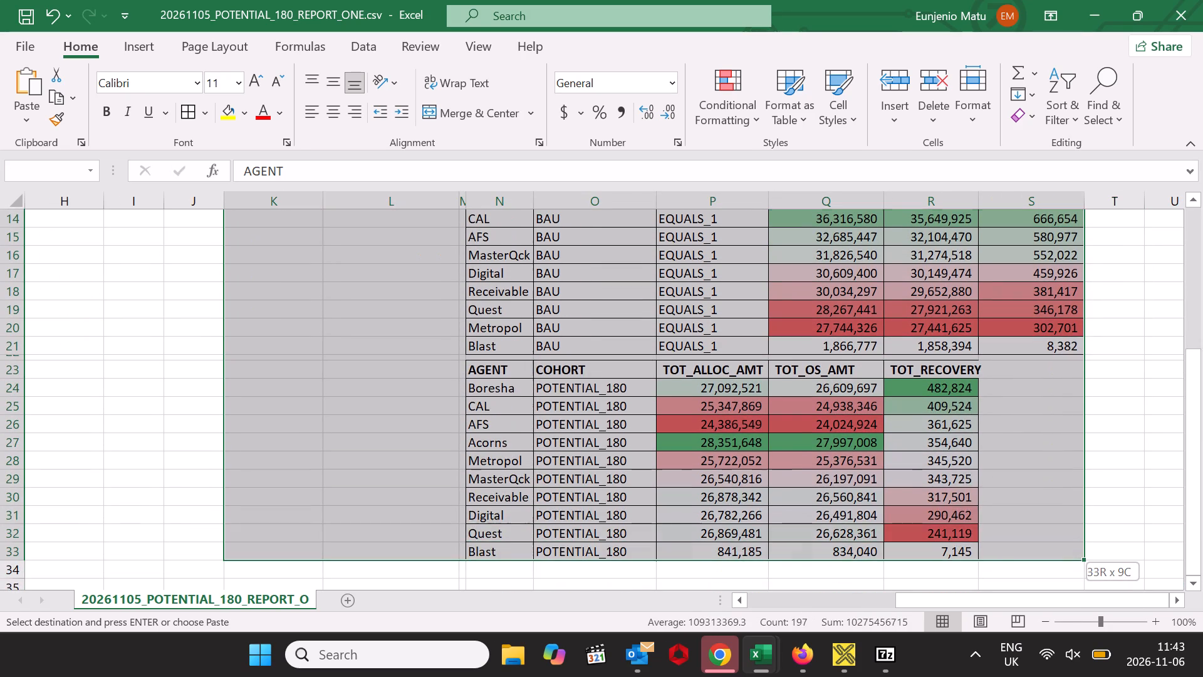
pyautogui.moveTo(1077, 606); pyautogui.dragTo(1088, 535)
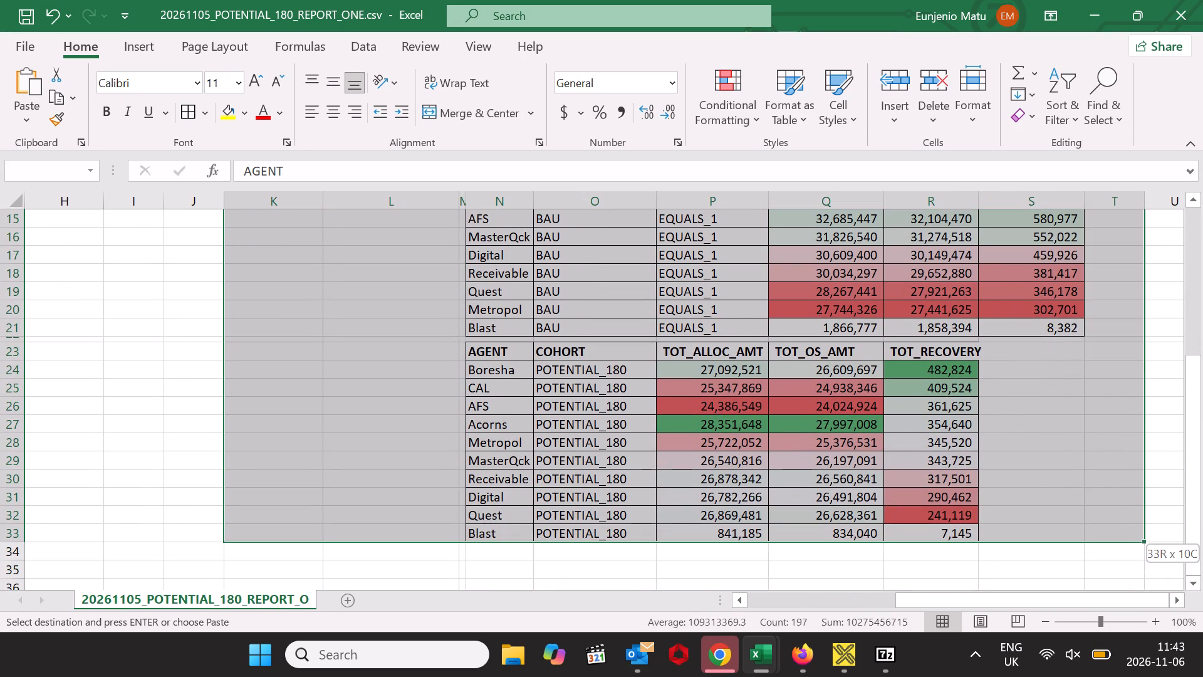
pyautogui.moveTo(1088, 535); pyautogui.dragTo(1074, 535)
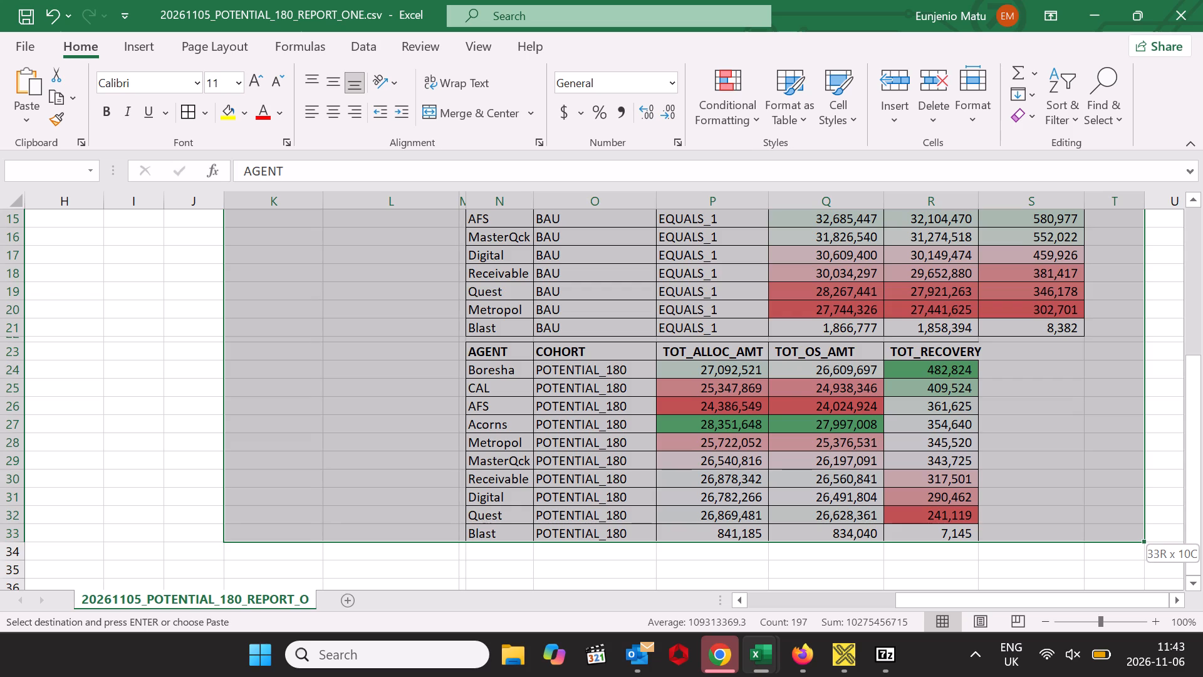
# Copy the block K1:S33 holding the amount-collected summary and the three stacked agent tables.
pyautogui.moveTo(1074, 535); pyautogui.dragTo(1055, 535)
pyautogui.rightClick(902, 351)
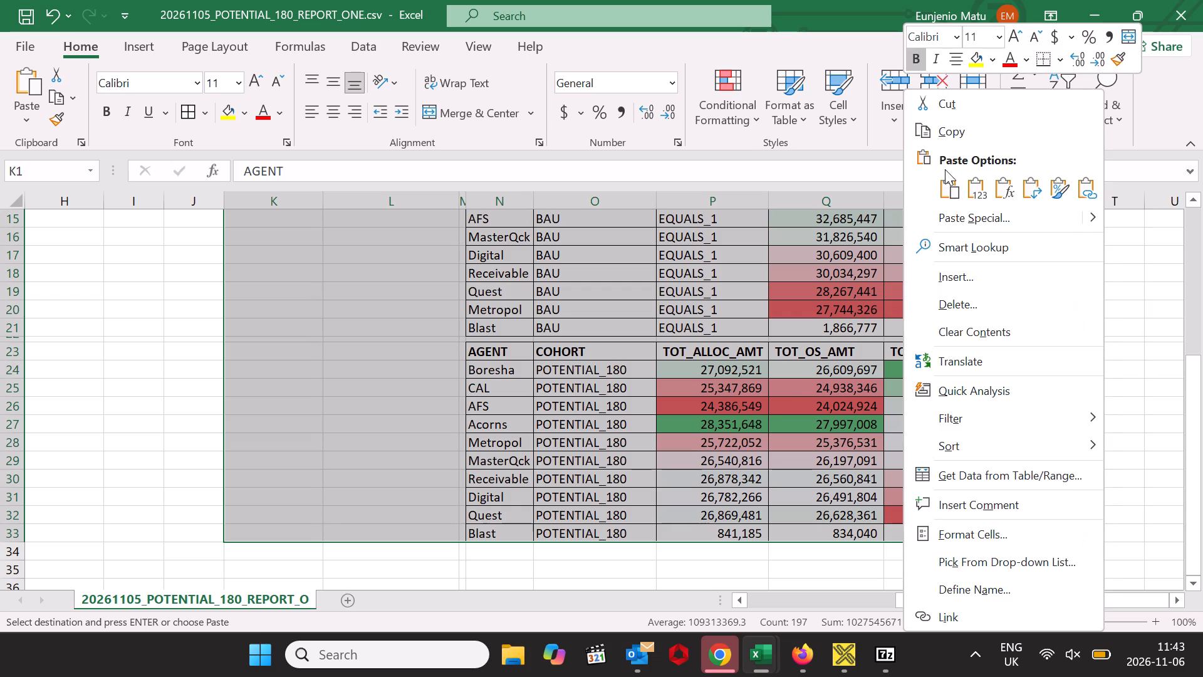
pyautogui.click(952, 134)
pyautogui.scroll(4, 563, 346)
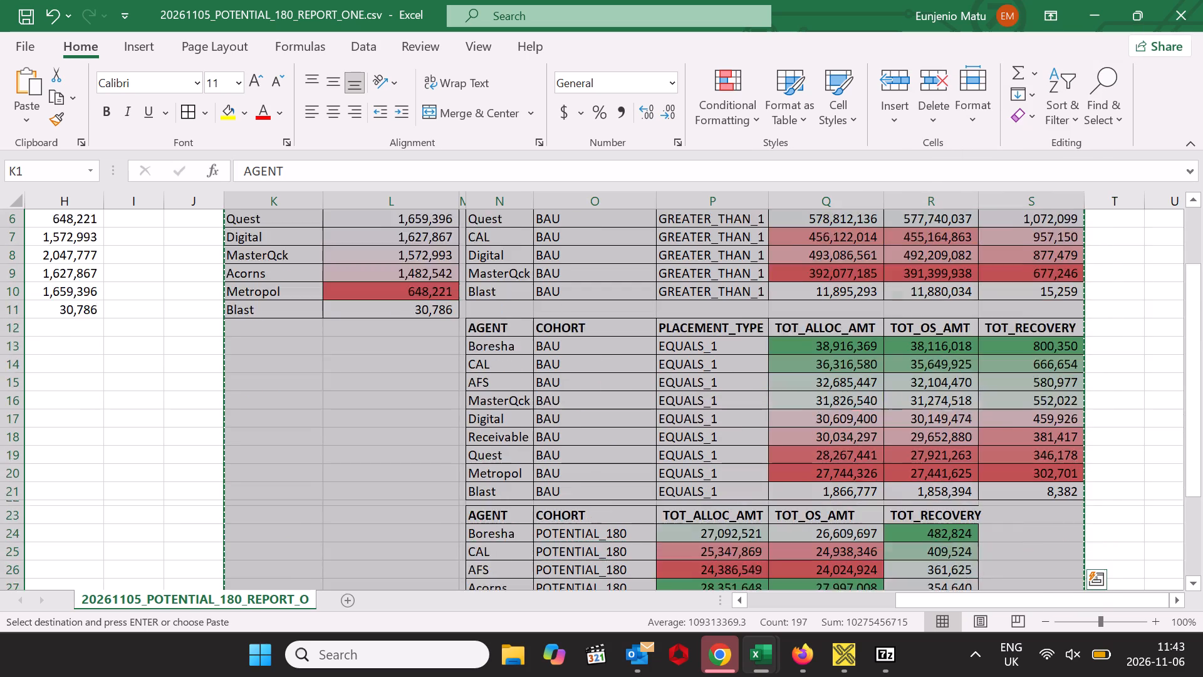
pyautogui.scroll(8, 524, 369)
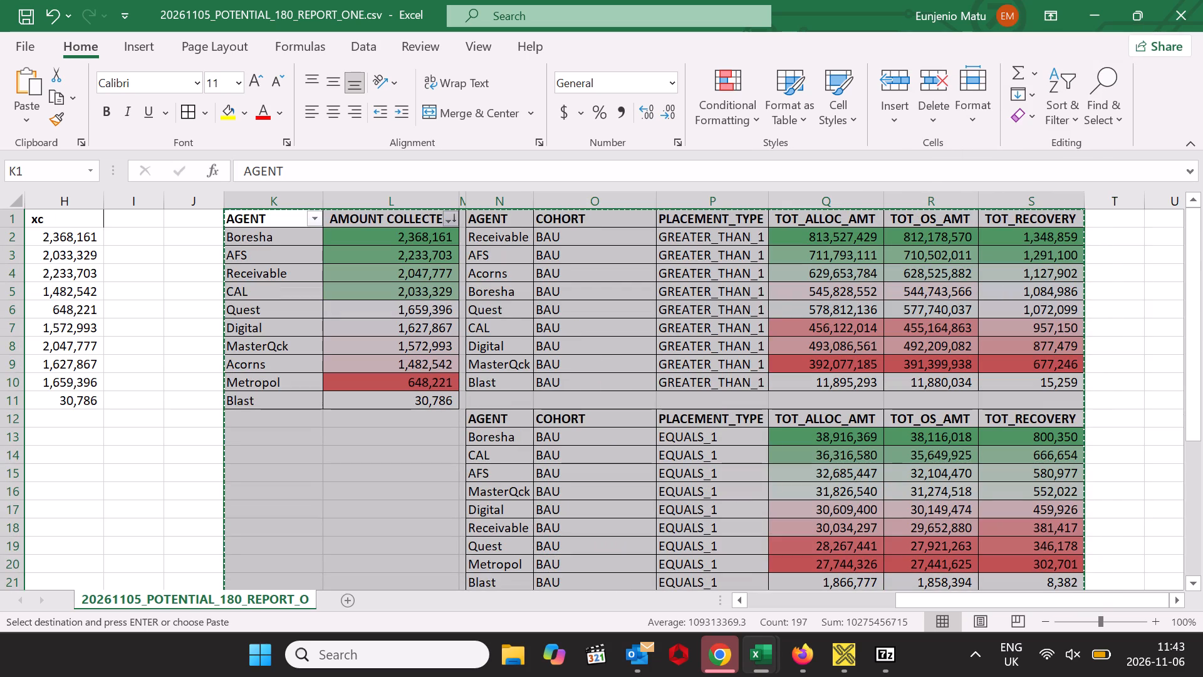
# Show the open Excel workbooks for switching away from the POTENTIAL_180 report.
pyautogui.click(757, 650)
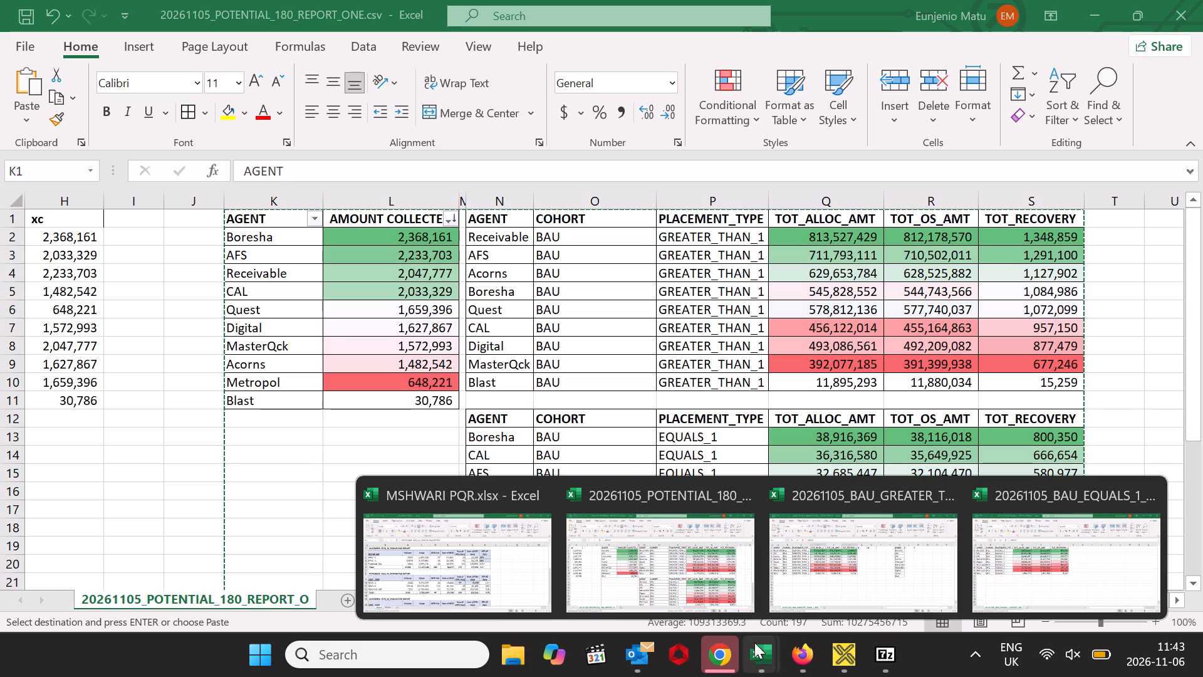
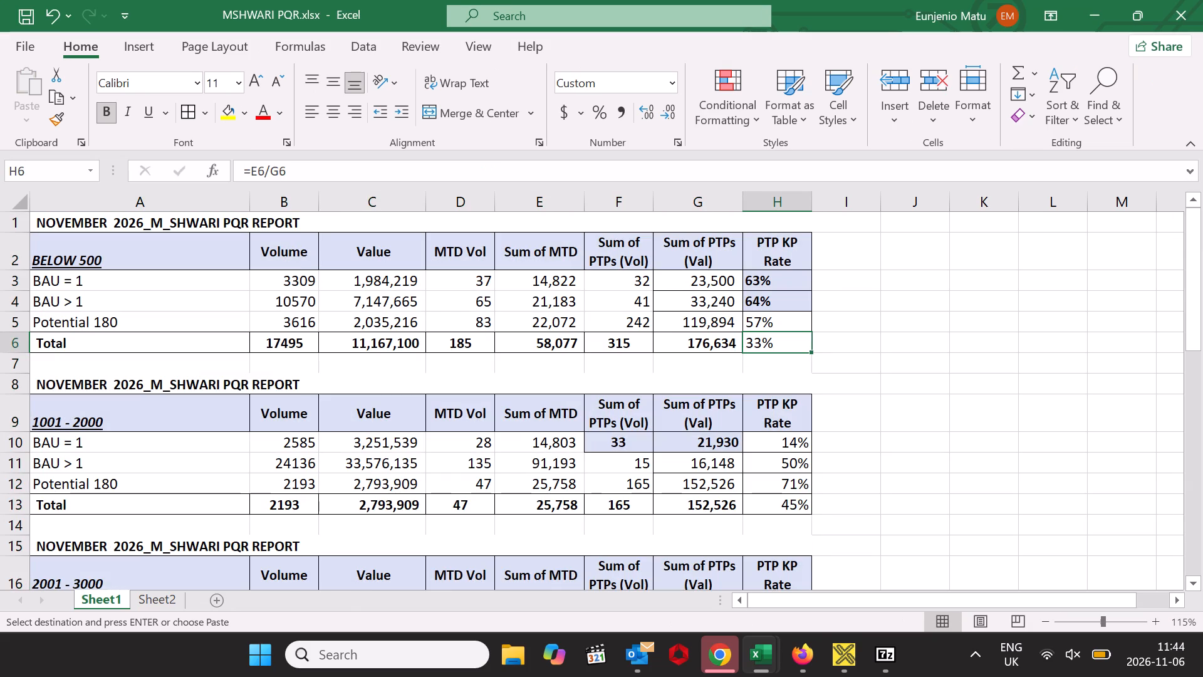
# Set the Total PTP KP Rate in H6 of the BELOW 500 table to the average of H3:H5.
pyautogui.press('=')
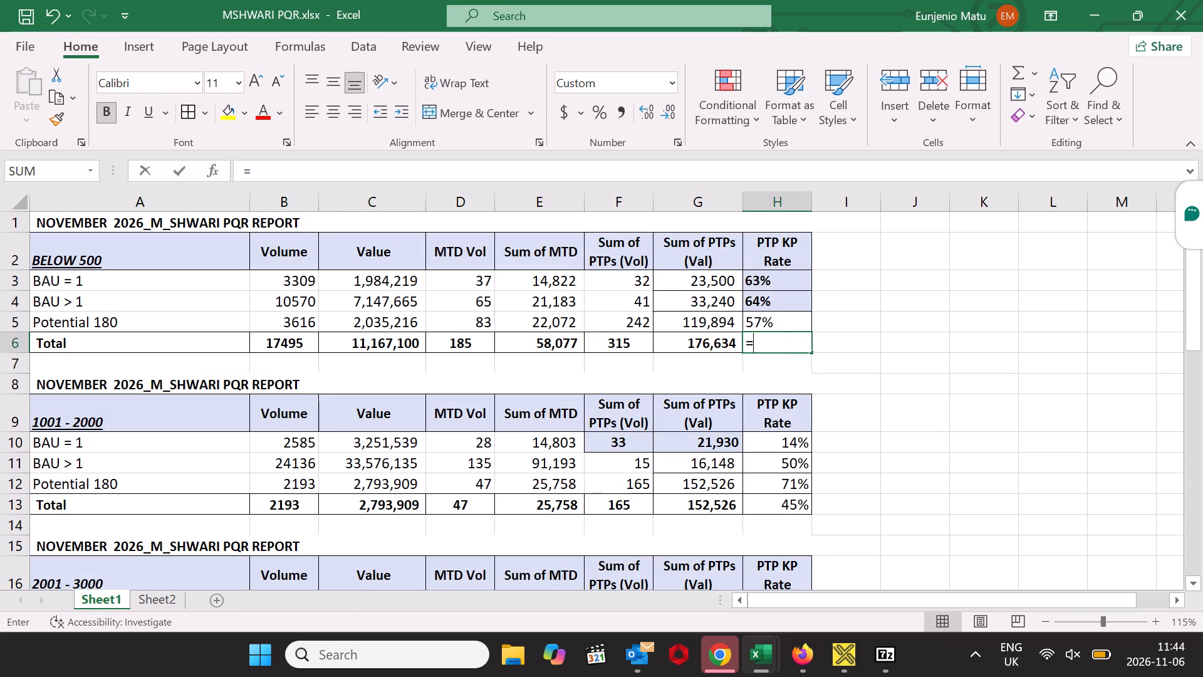
pyautogui.write('AV')
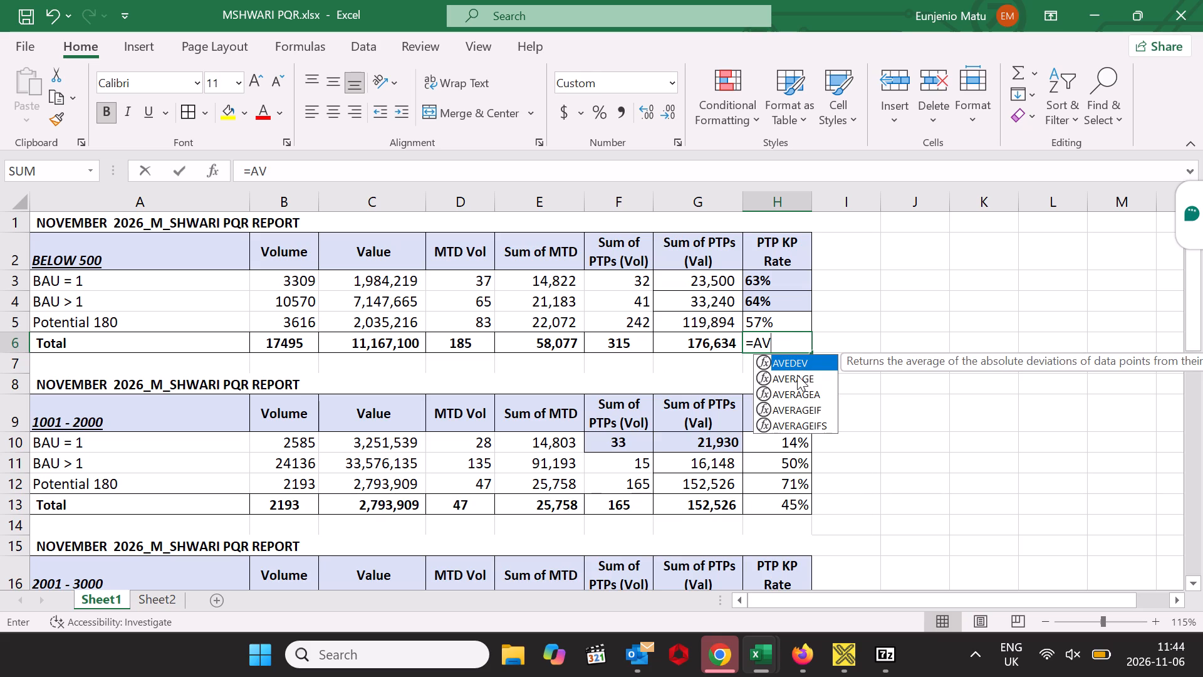
pyautogui.click(797, 375)
pyautogui.click(797, 375)
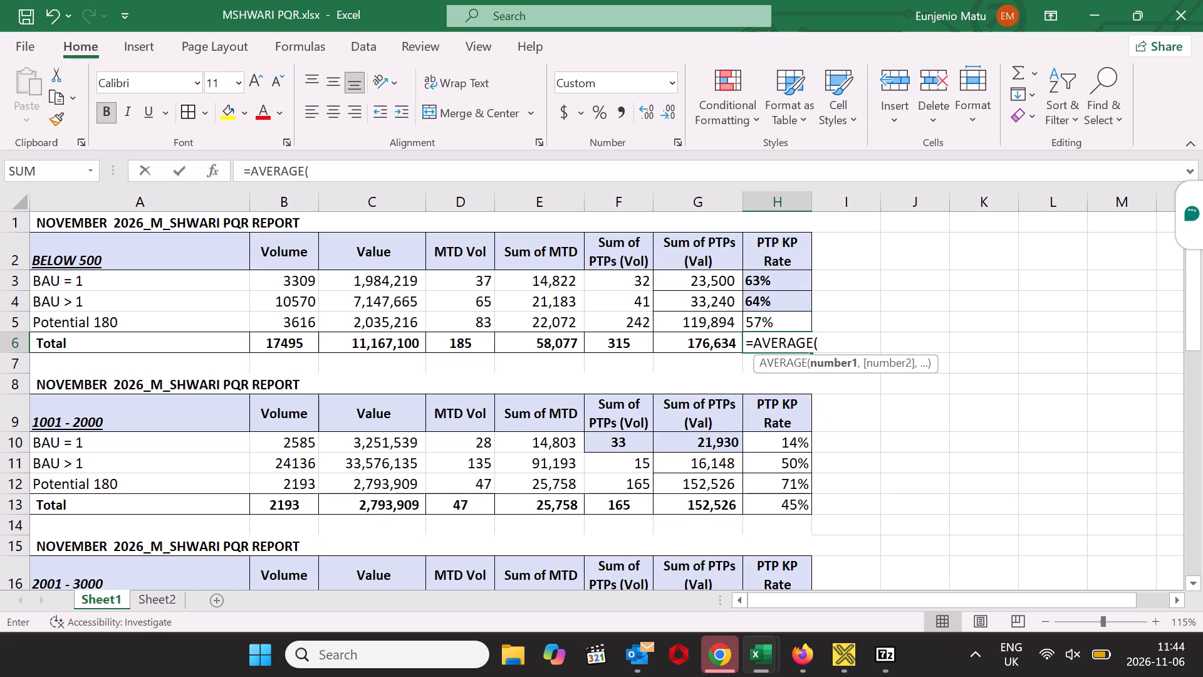
pyautogui.moveTo(768, 280); pyautogui.dragTo(773, 327)
pyautogui.press('Return')
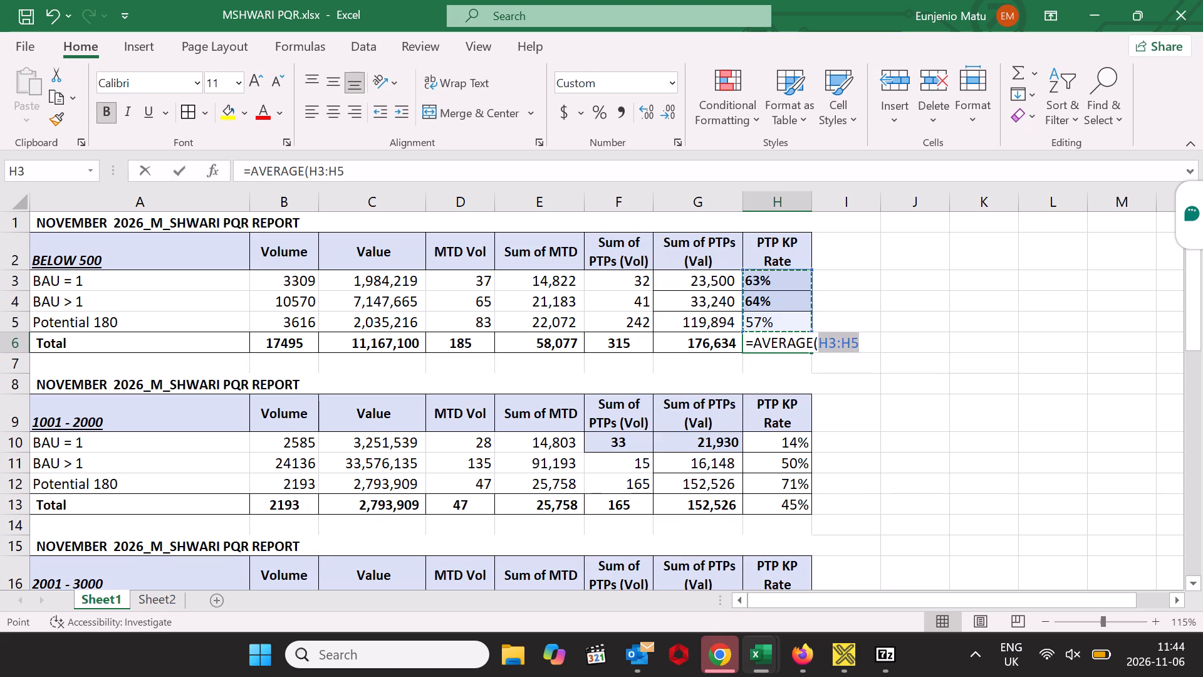
pyautogui.click(892, 374)
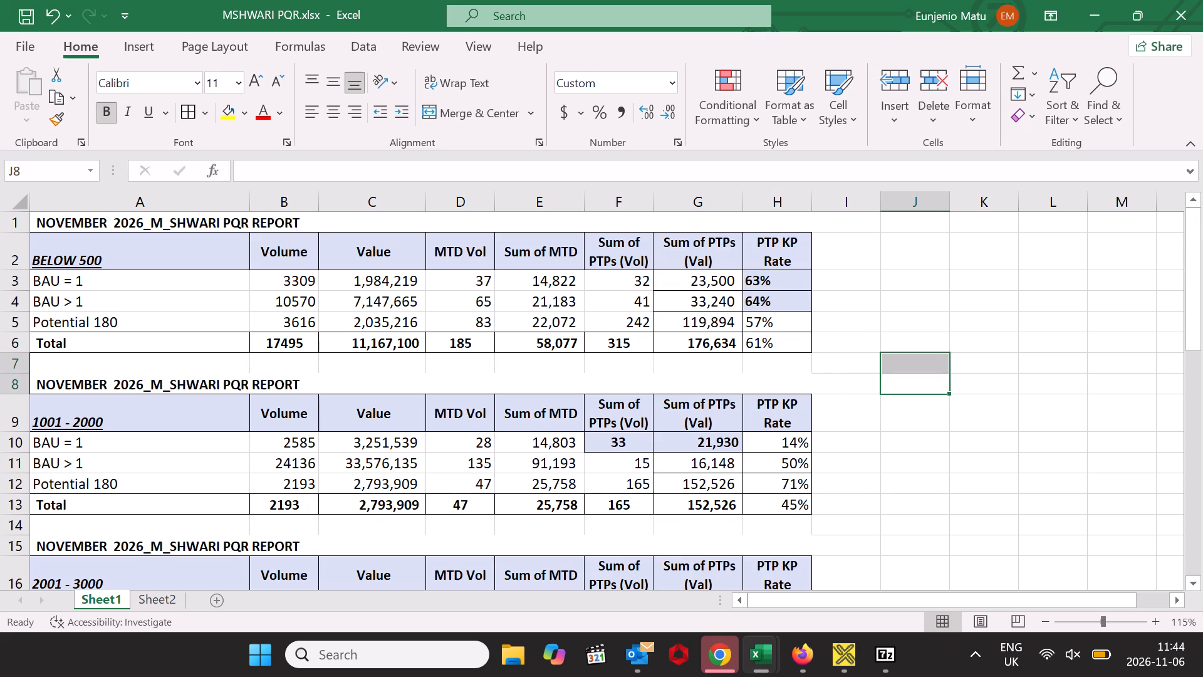
# Set the Total PTP KP Rate in H13 of the 1001 - 2000 table to the average of H10:H12.
pyautogui.scroll(-1, 689, 412)
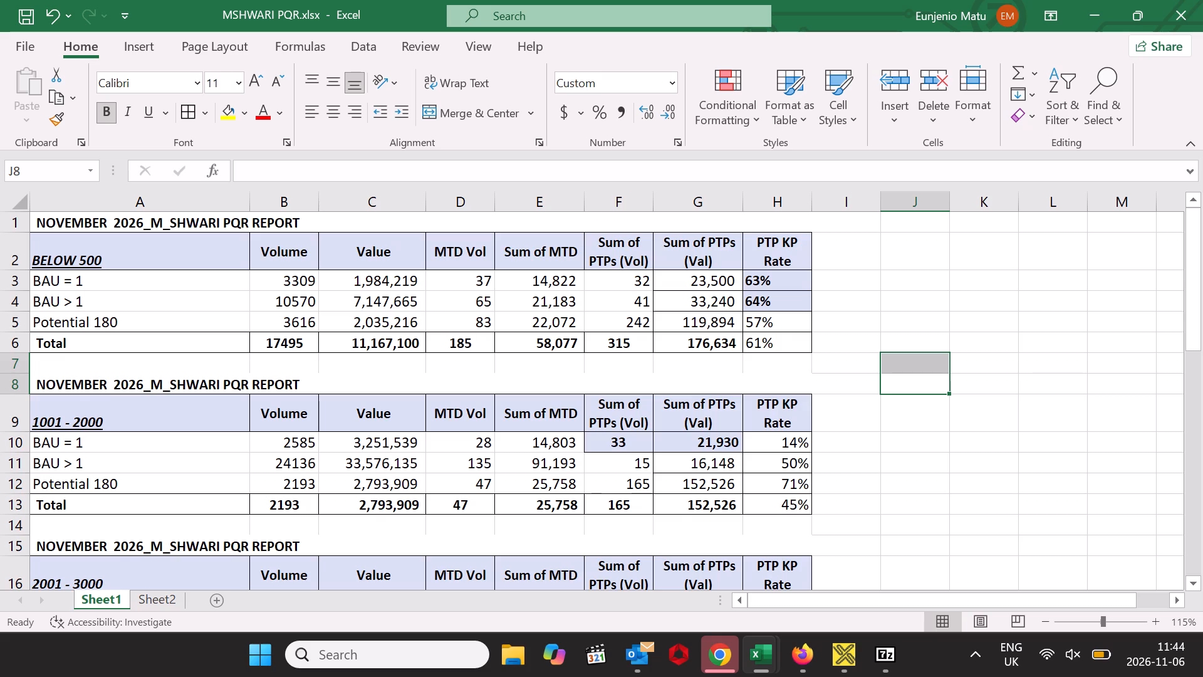
pyautogui.click(788, 429)
pyautogui.press('=')
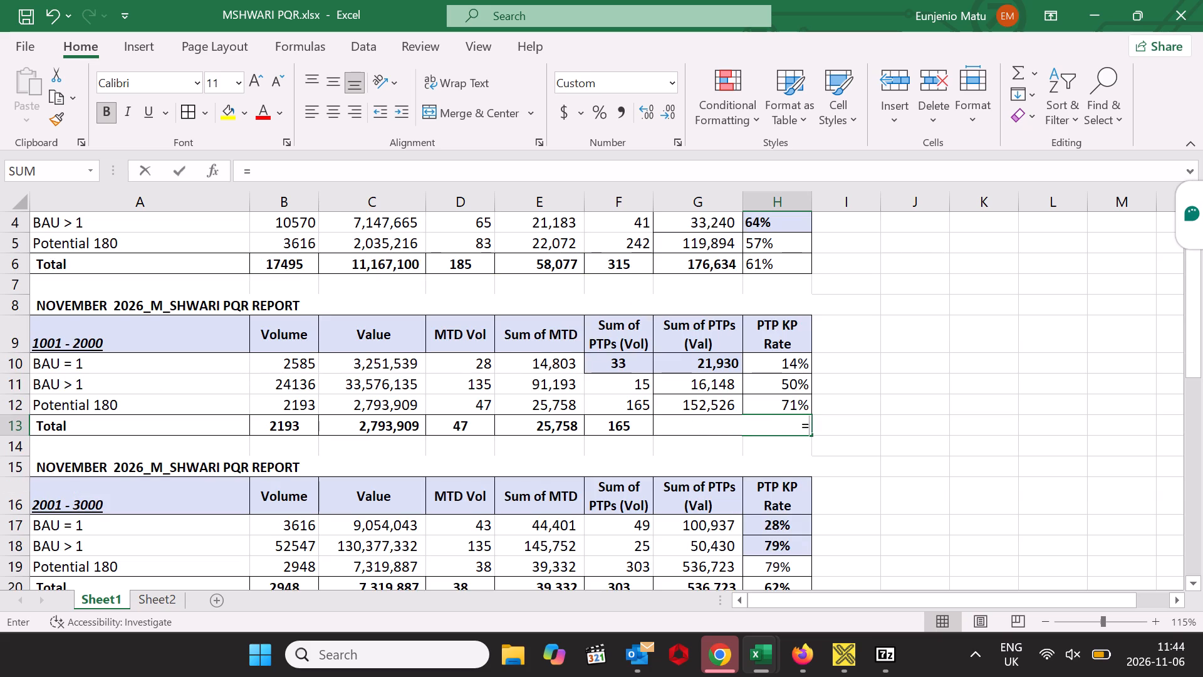
pyautogui.write('AV')
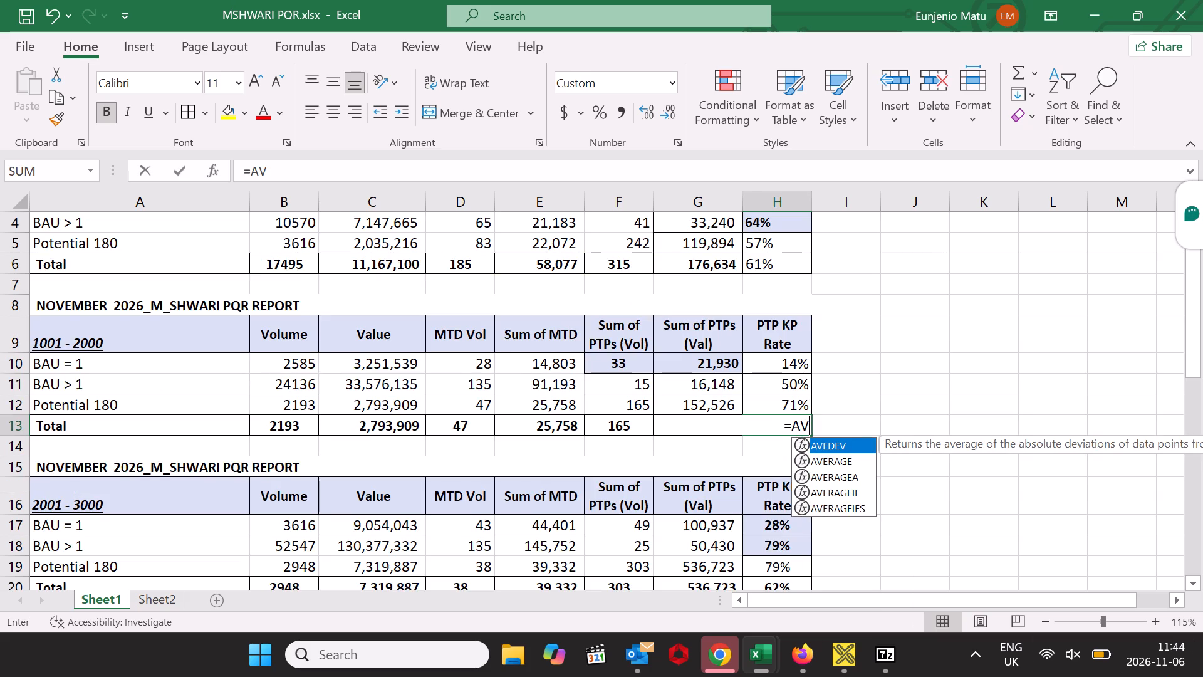
pyautogui.doubleClick(825, 462)
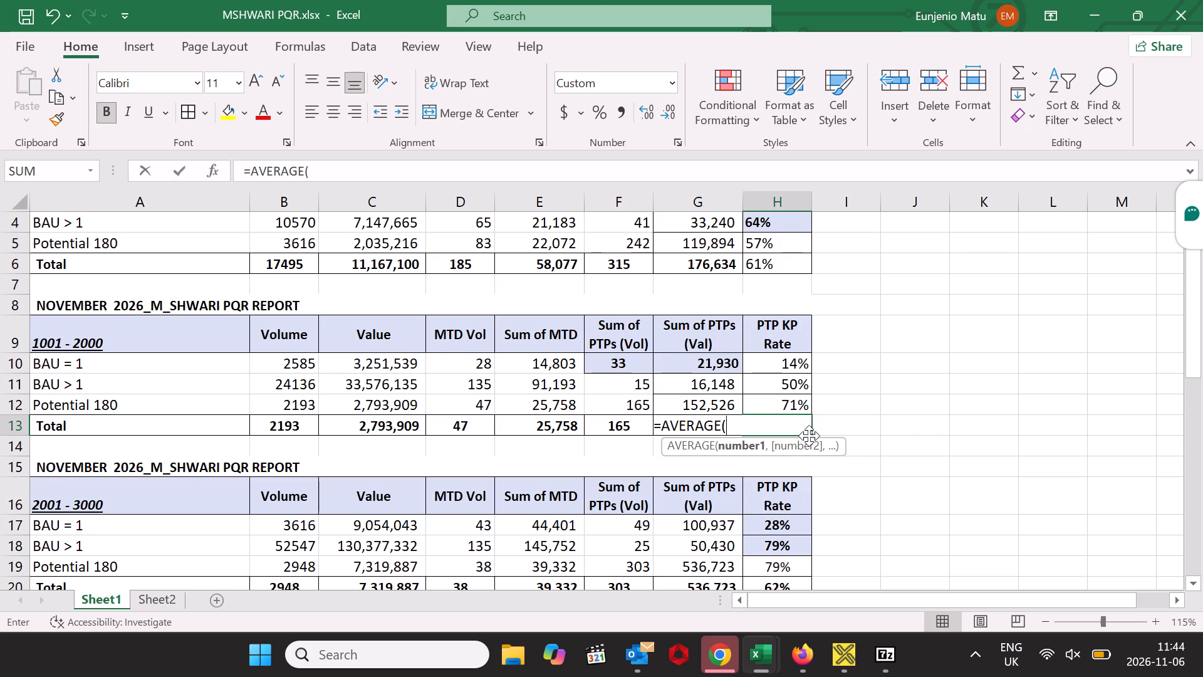
pyautogui.moveTo(784, 363); pyautogui.dragTo(787, 404)
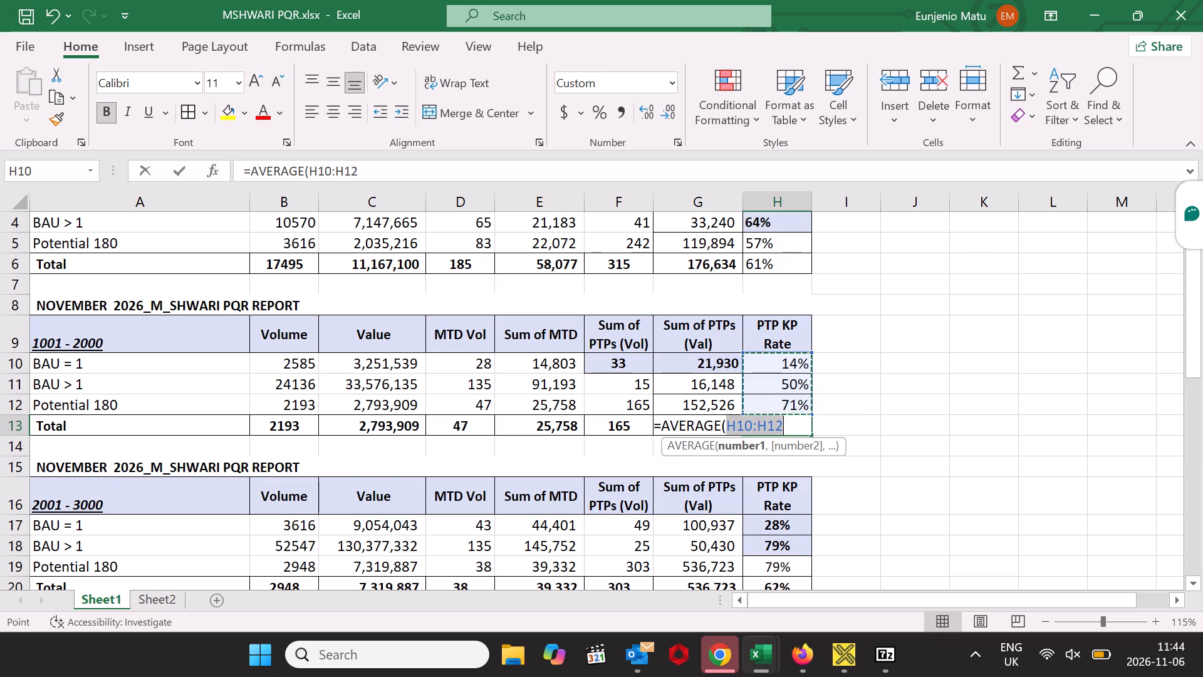
pyautogui.press('Return')
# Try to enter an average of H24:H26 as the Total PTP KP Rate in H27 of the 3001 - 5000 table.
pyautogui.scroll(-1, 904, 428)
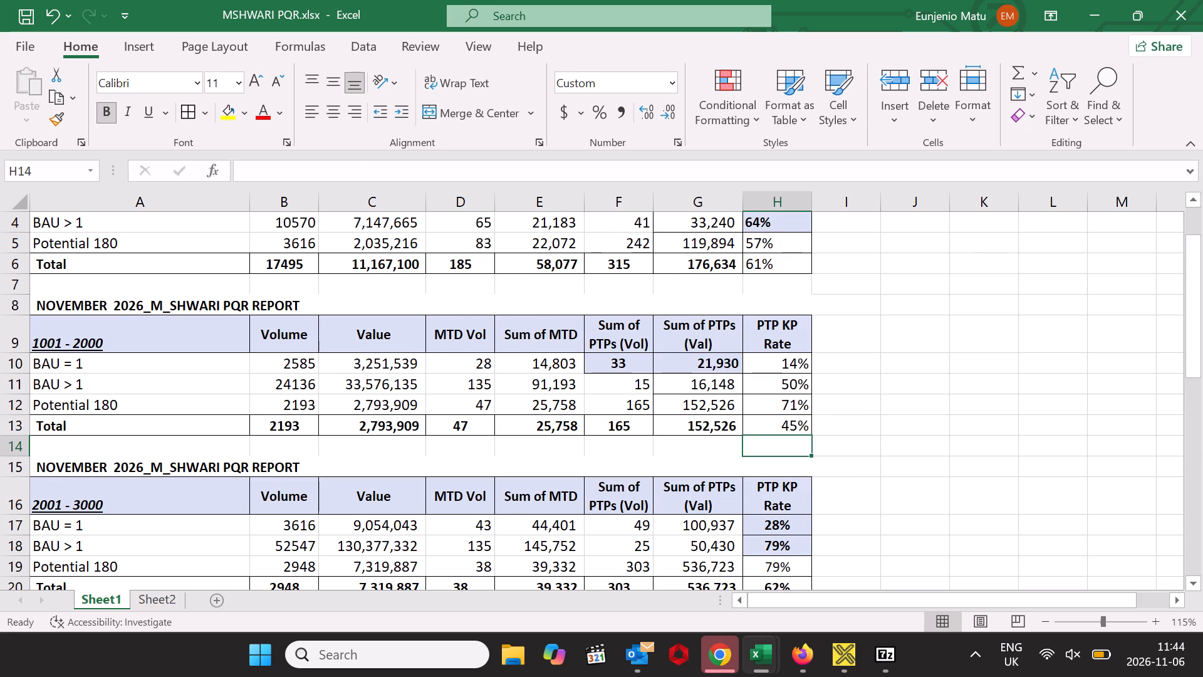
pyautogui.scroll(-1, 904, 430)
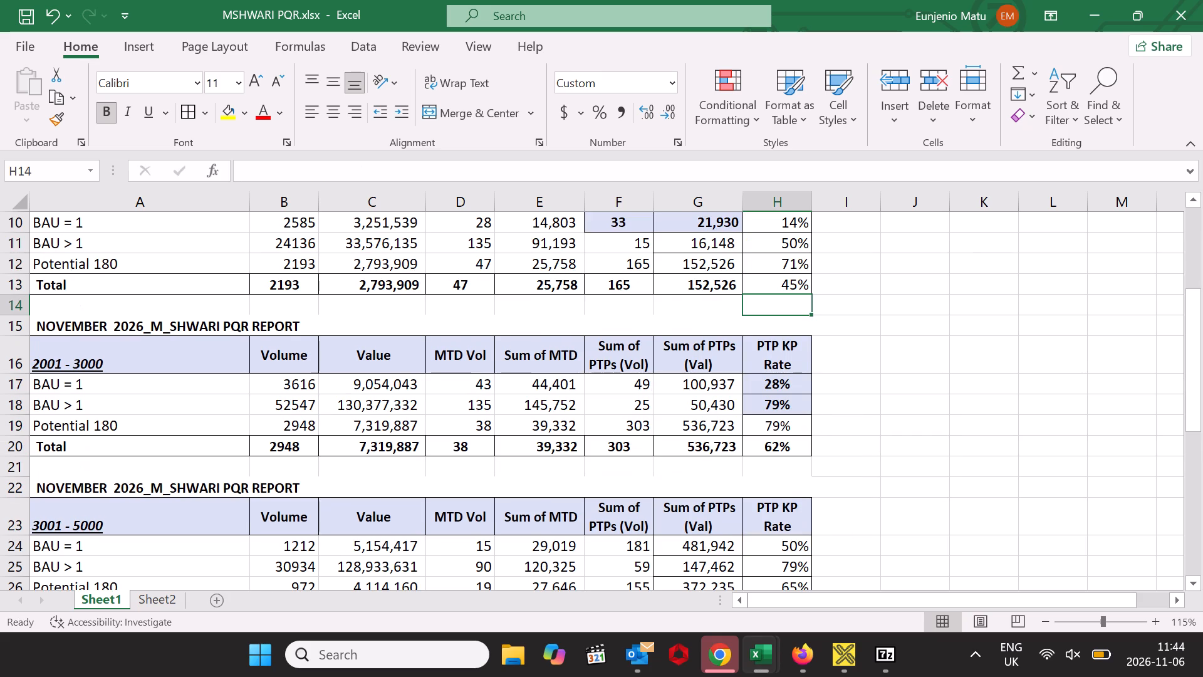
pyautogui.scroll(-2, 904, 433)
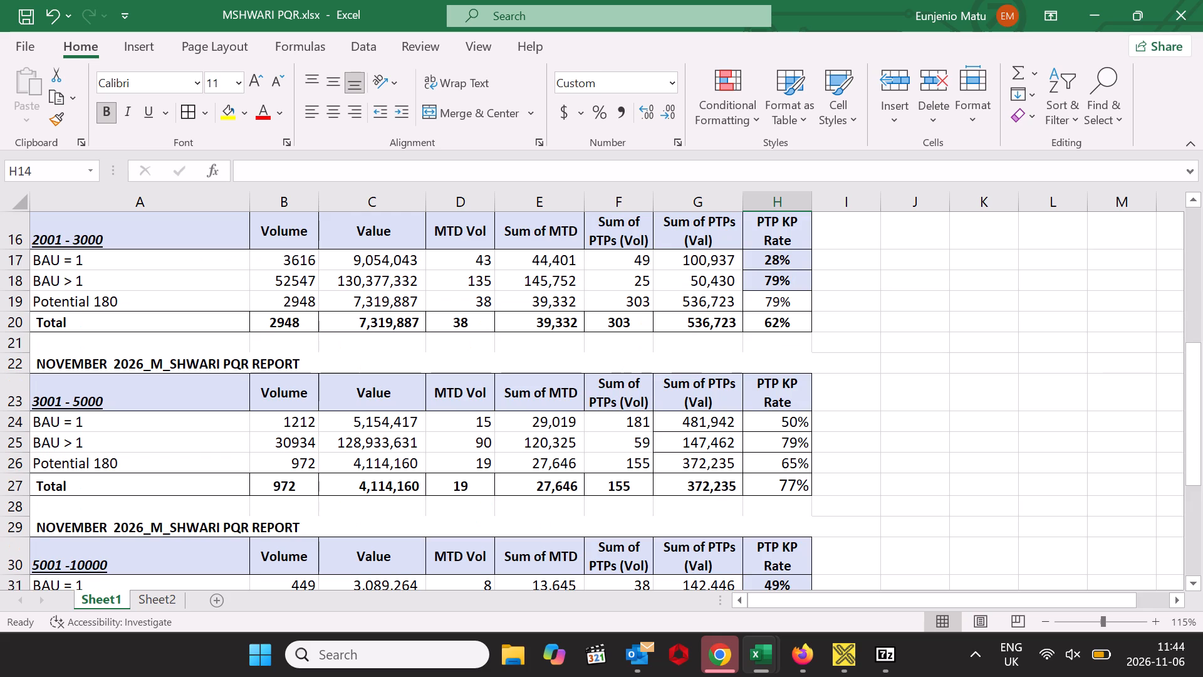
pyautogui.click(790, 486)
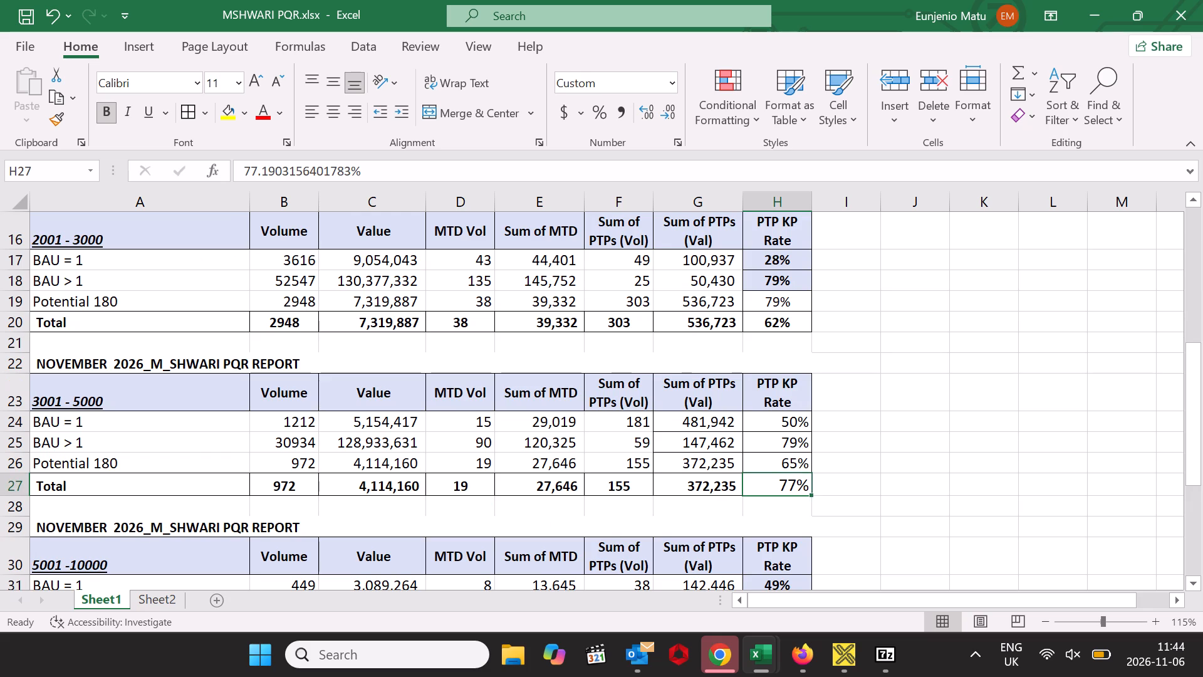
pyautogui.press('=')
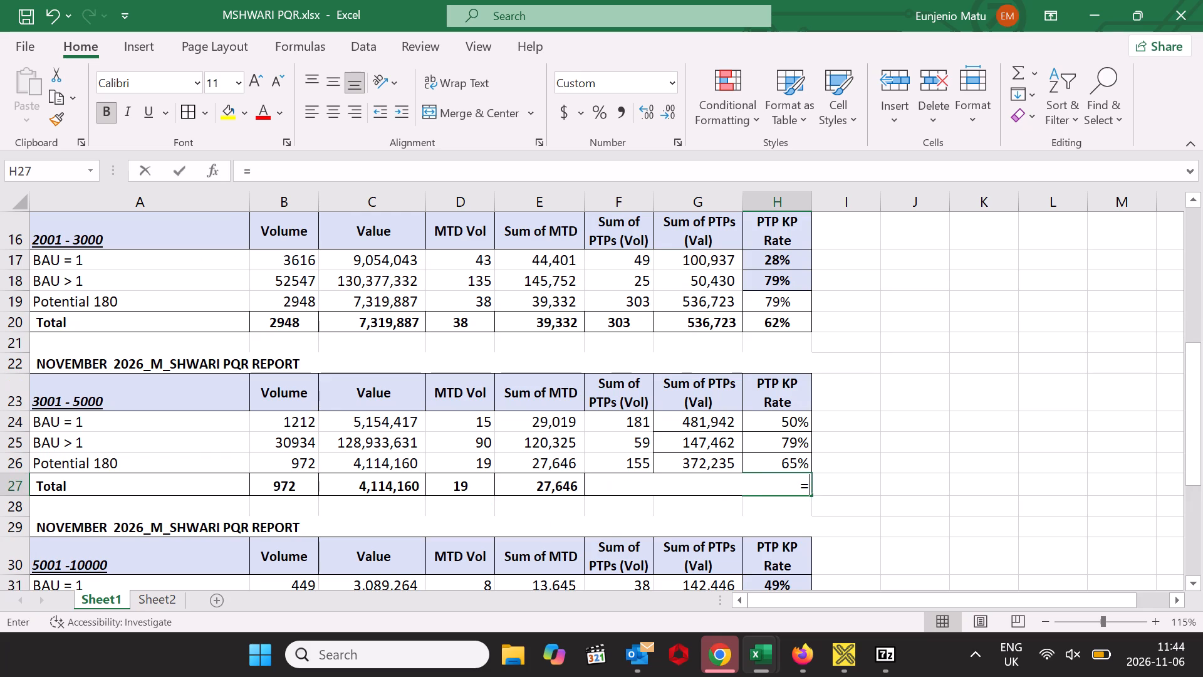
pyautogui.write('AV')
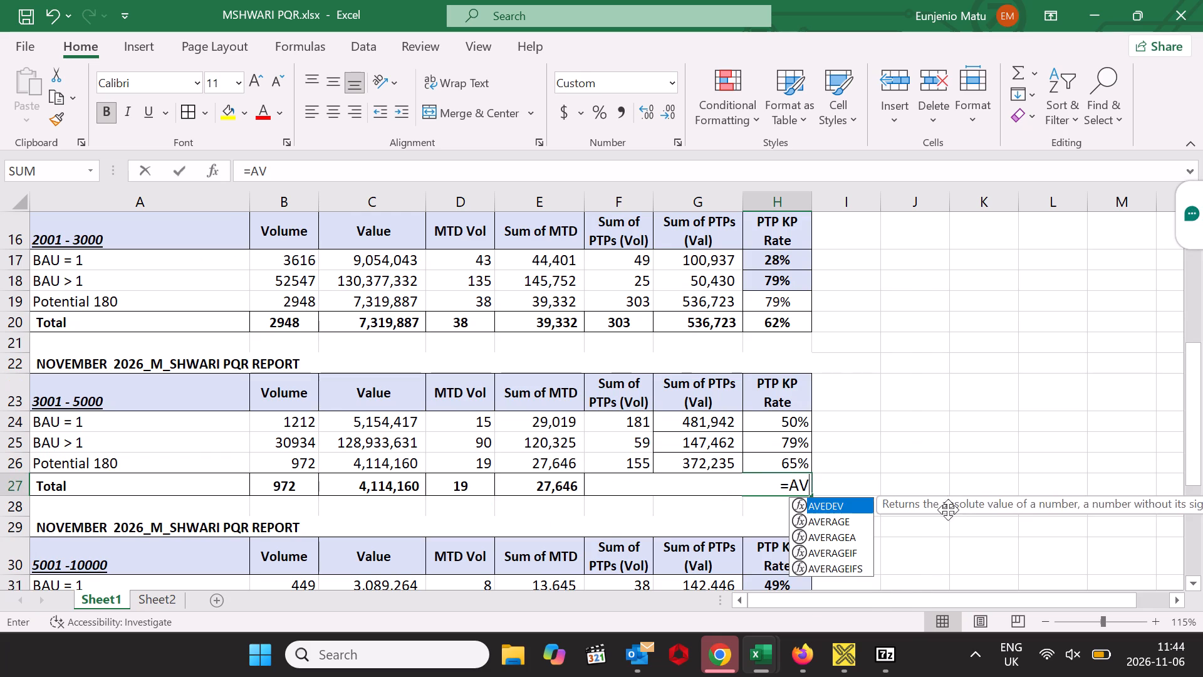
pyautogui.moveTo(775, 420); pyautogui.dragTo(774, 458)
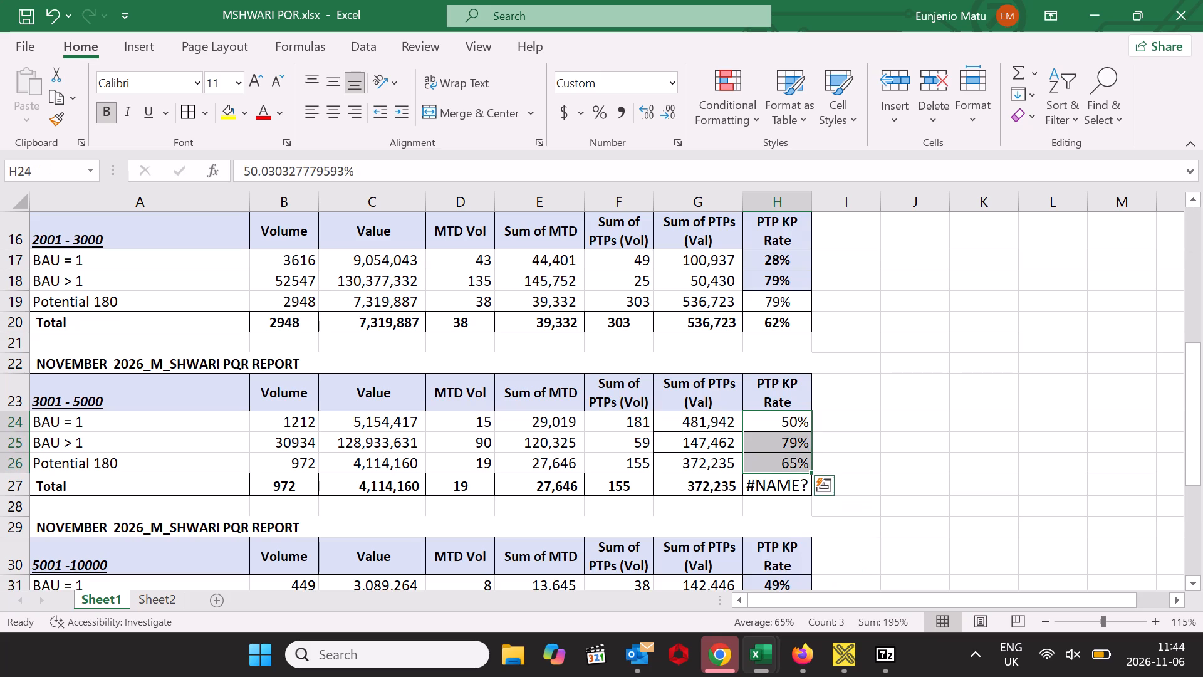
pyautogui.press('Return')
# Set the Total PTP KP Rate in H27 of the 3001 - 5000 table to the average of H24:H26.
pyautogui.click(786, 489)
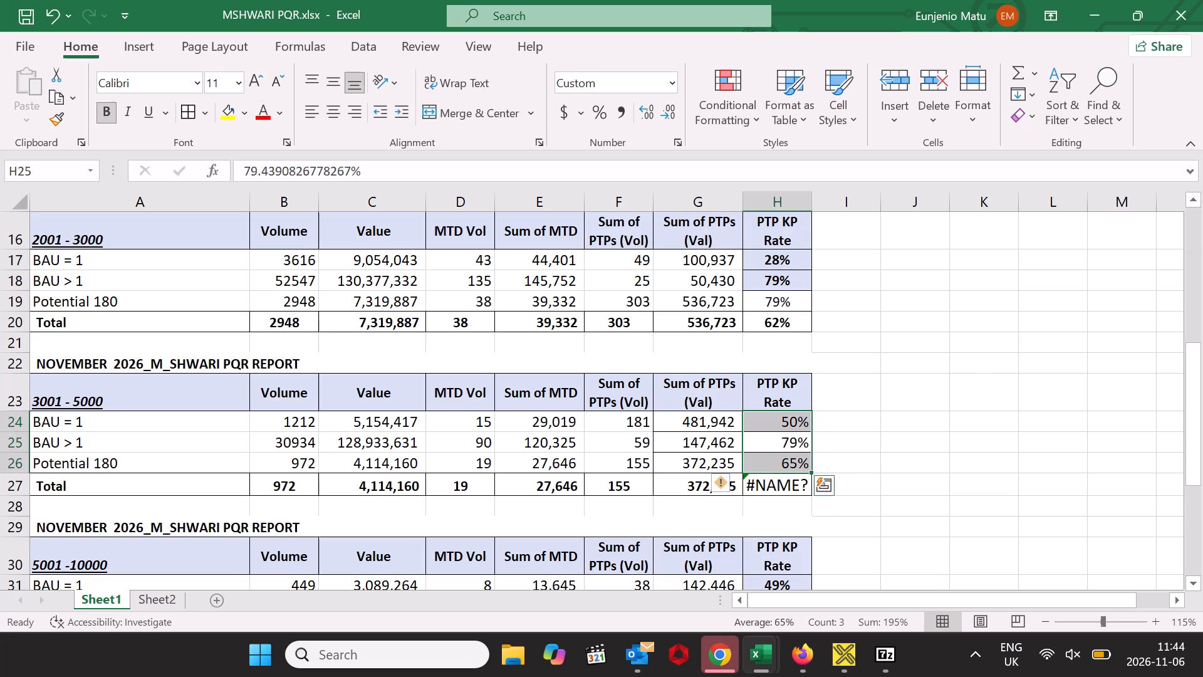
pyautogui.write('=V')
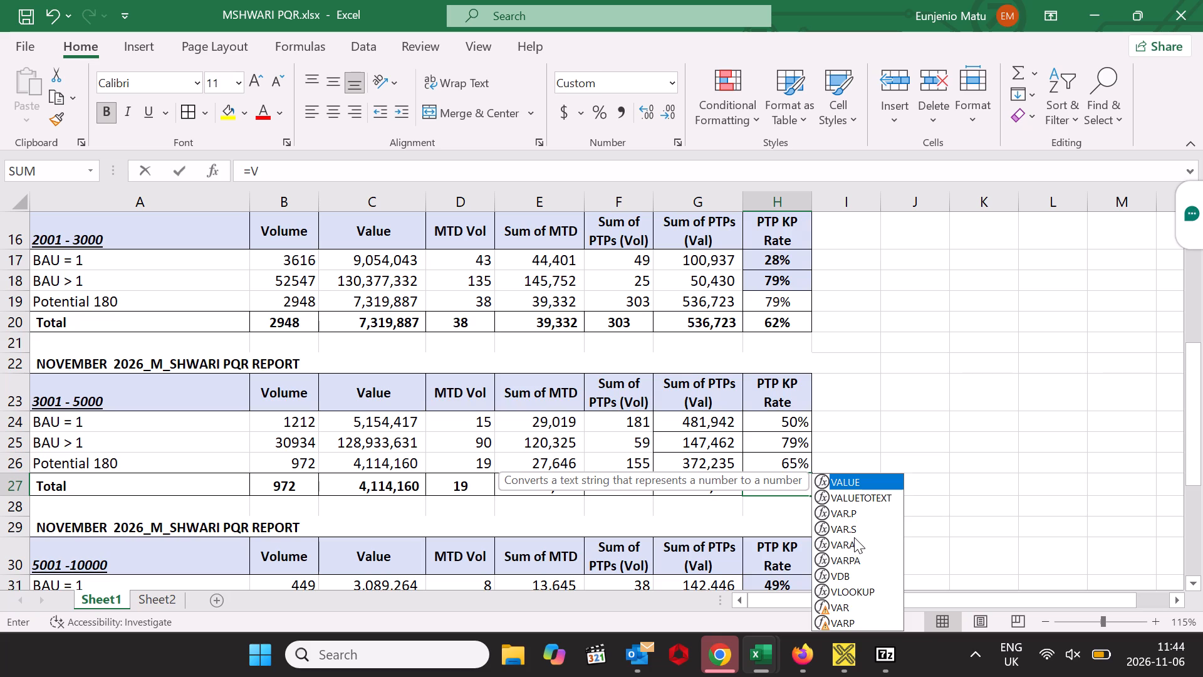
pyautogui.press('v')
pyautogui.press('BackSpace')
pyautogui.press('BackSpace')
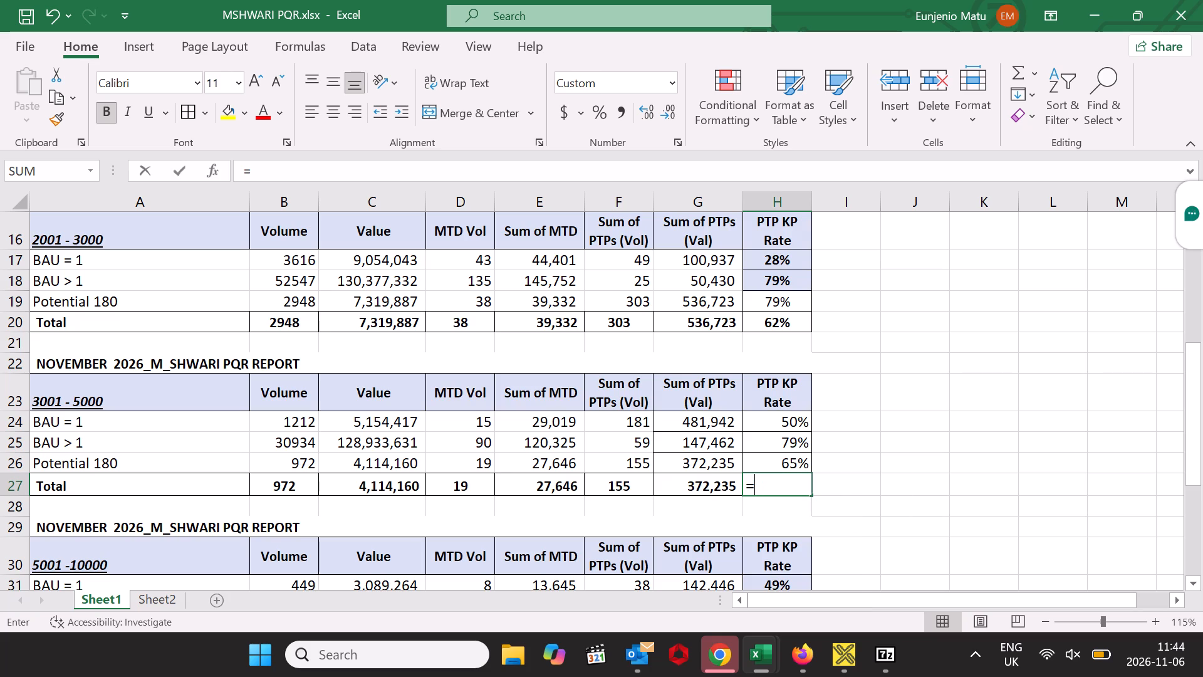
pyautogui.write('AV')
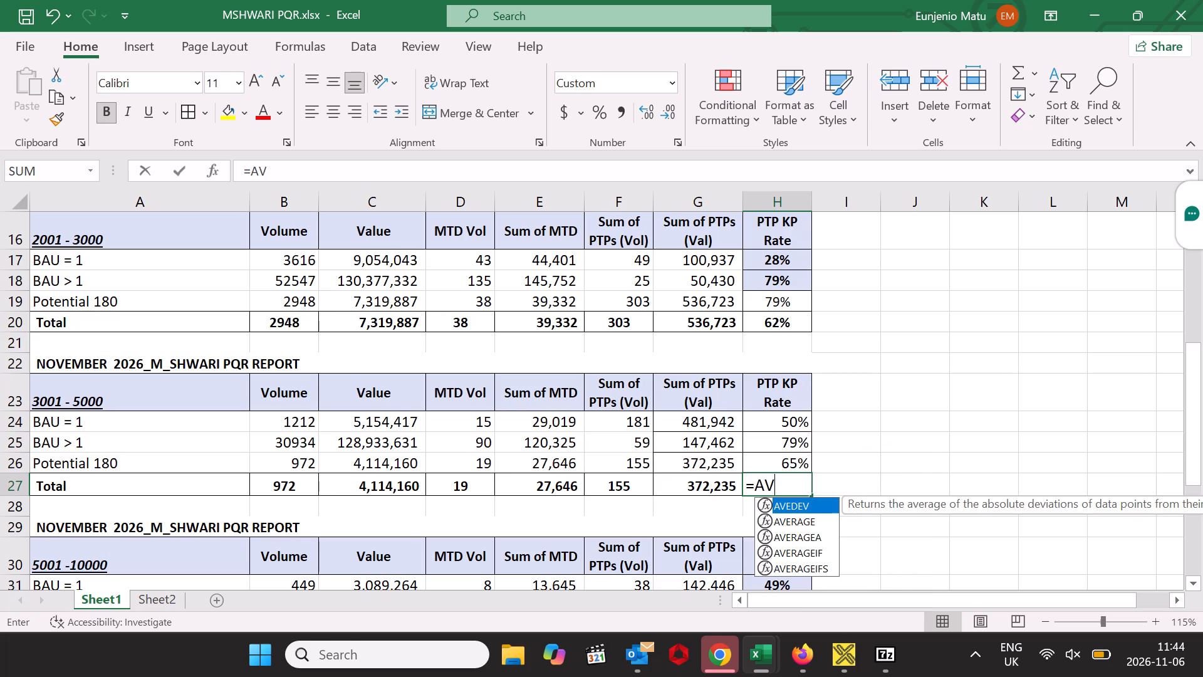
pyautogui.doubleClick(799, 523)
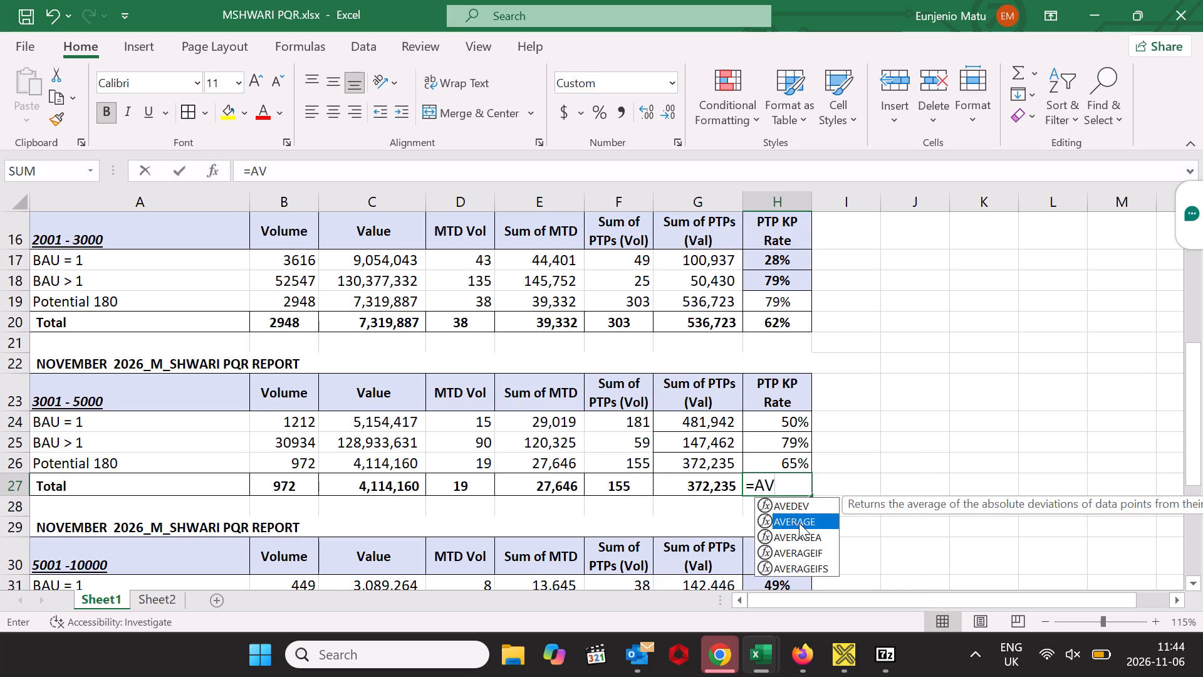
pyautogui.moveTo(779, 421); pyautogui.dragTo(785, 461)
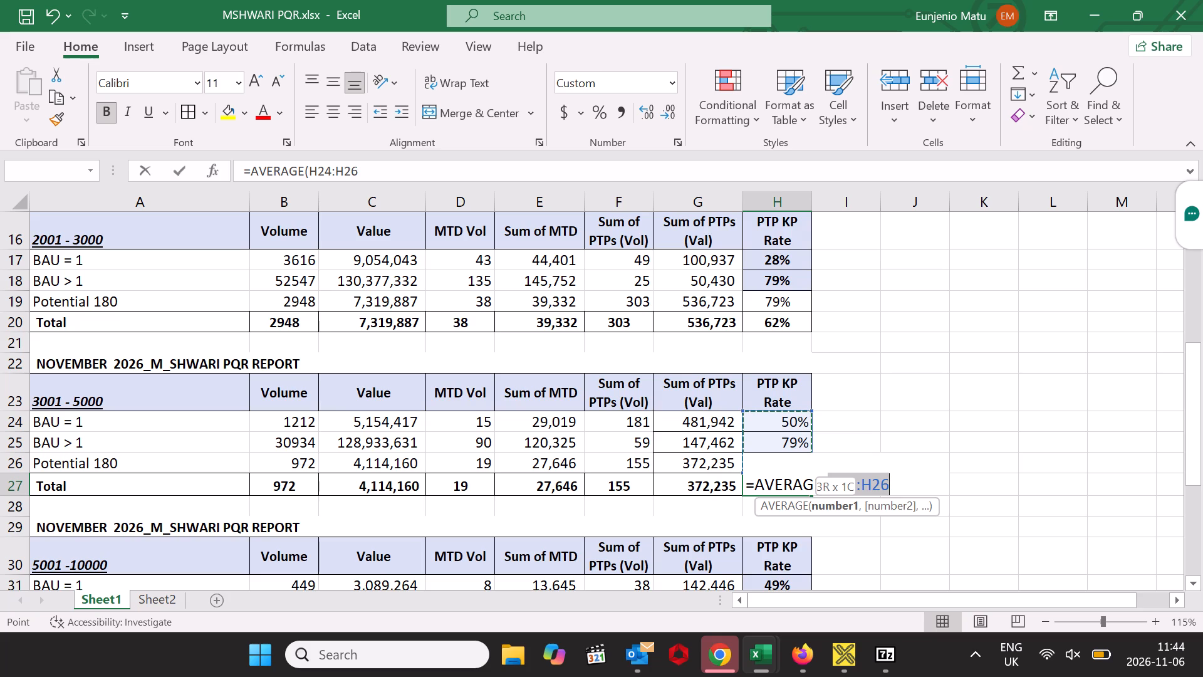
pyautogui.moveTo(785, 461); pyautogui.dragTo(785, 468)
pyautogui.press('Return')
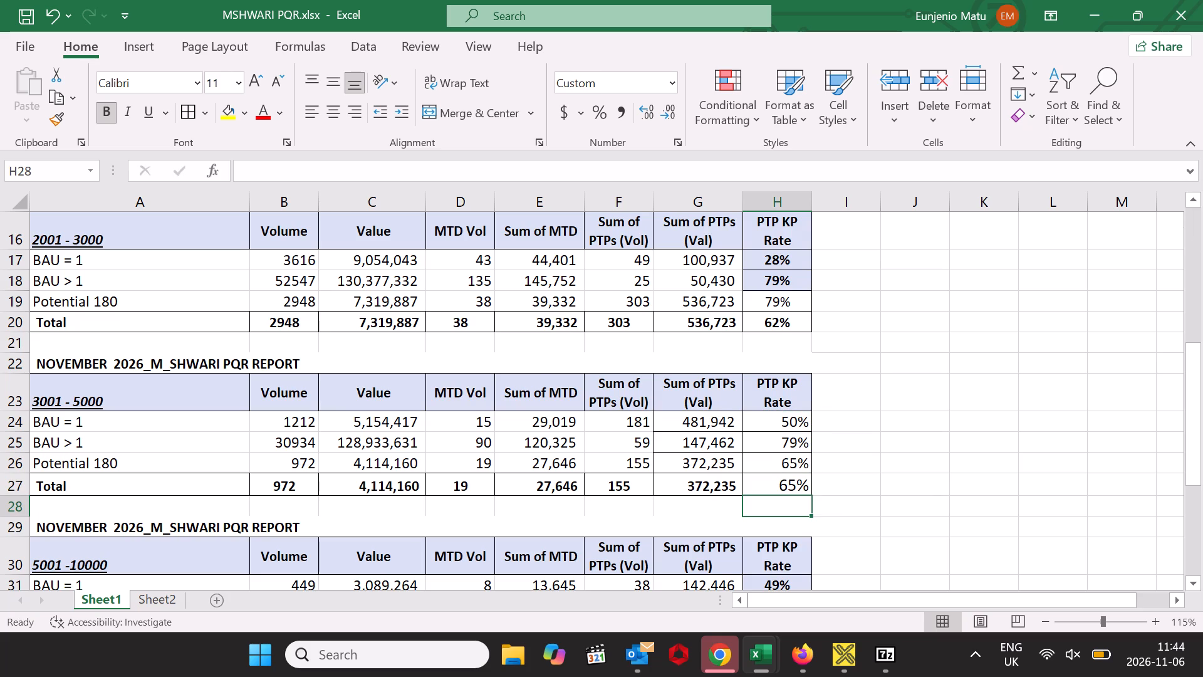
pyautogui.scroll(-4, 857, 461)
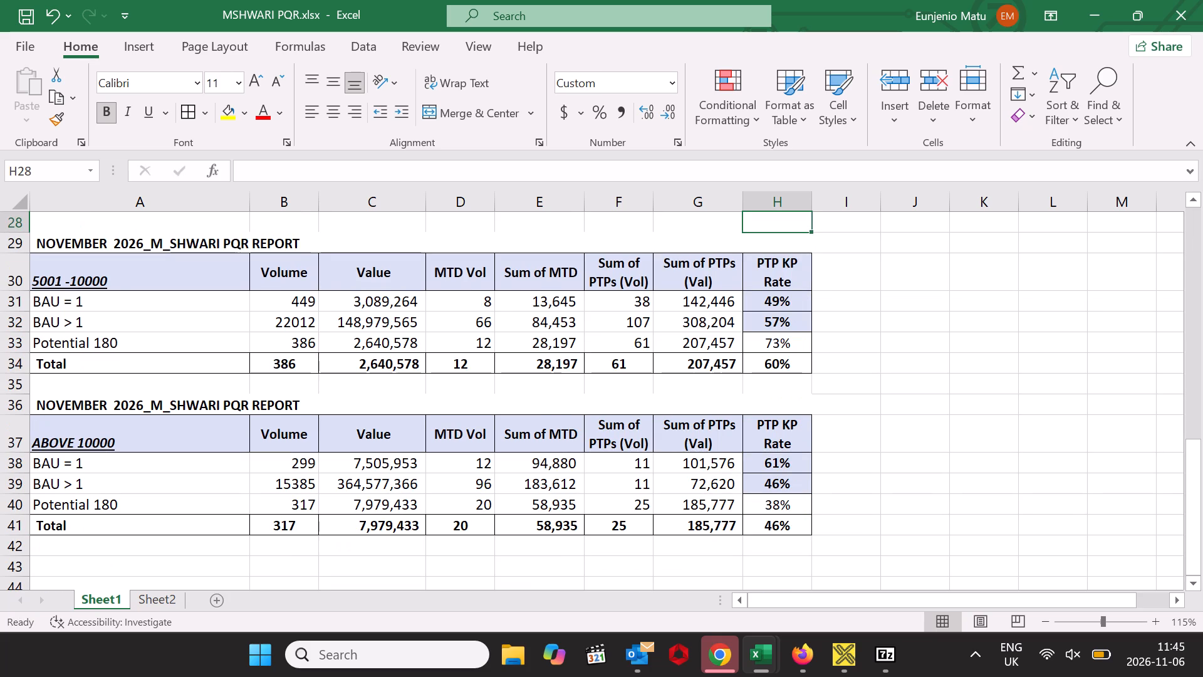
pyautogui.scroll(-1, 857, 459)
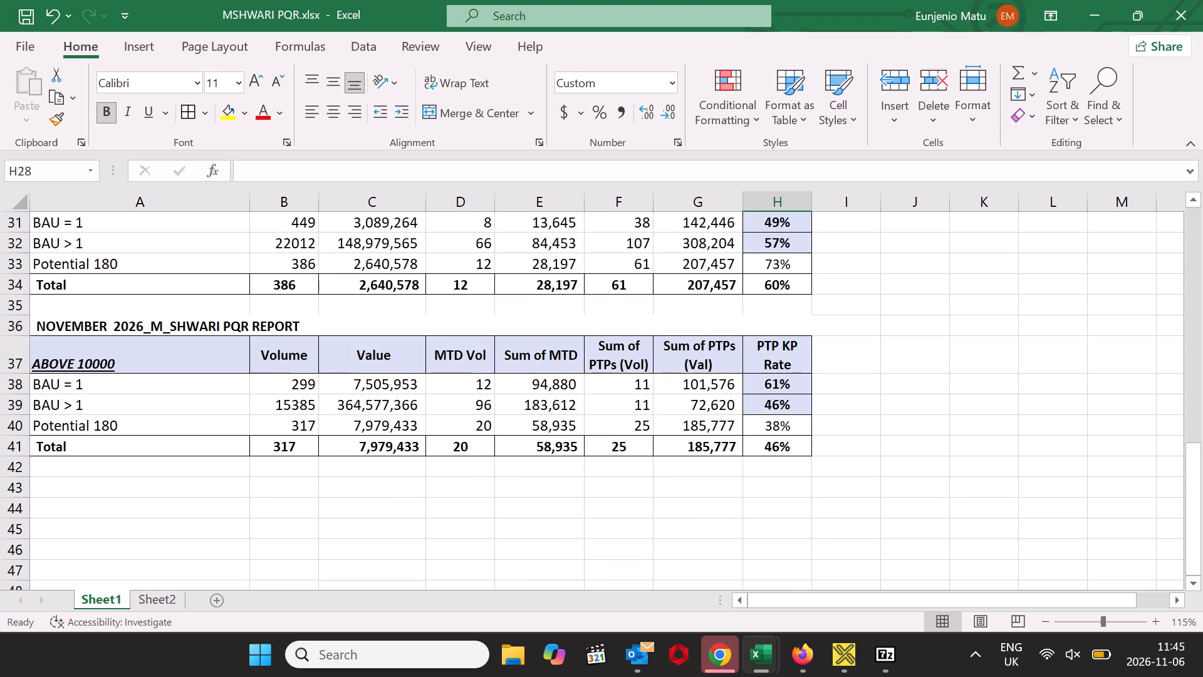
# Reduce the height of blank row 35 between the 5001 - 10000 and ABOVE 10000 tables.
pyautogui.scroll(2, 355, 453)
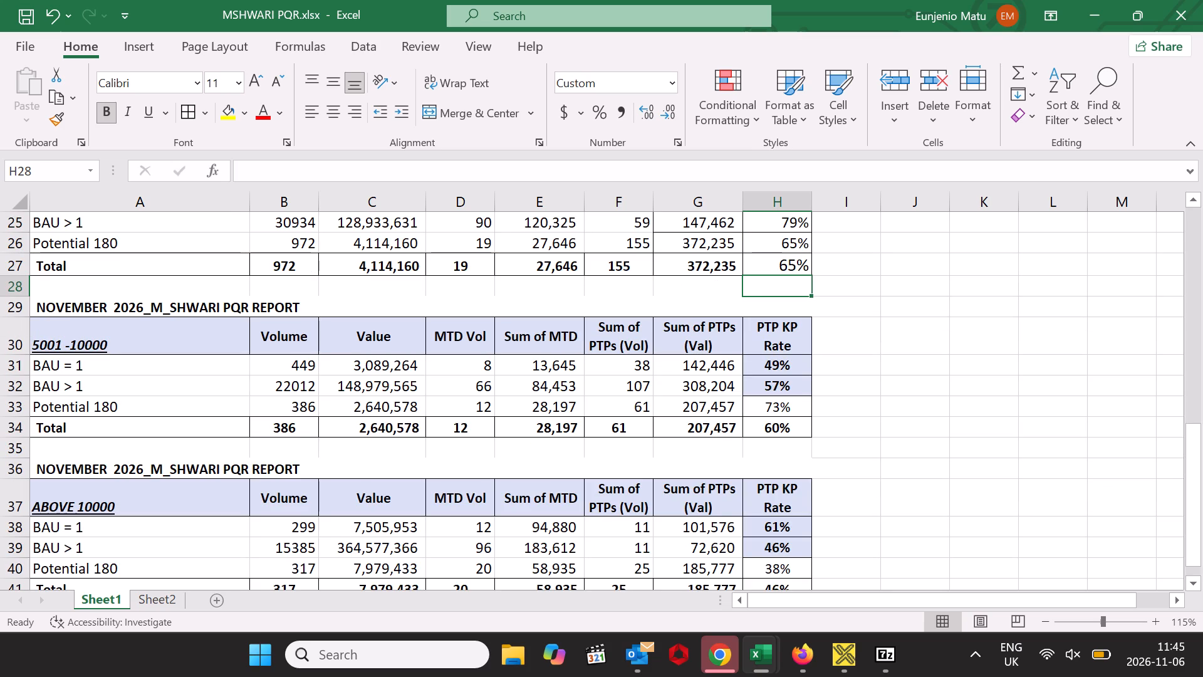
pyautogui.moveTo(13, 459); pyautogui.dragTo(16, 450)
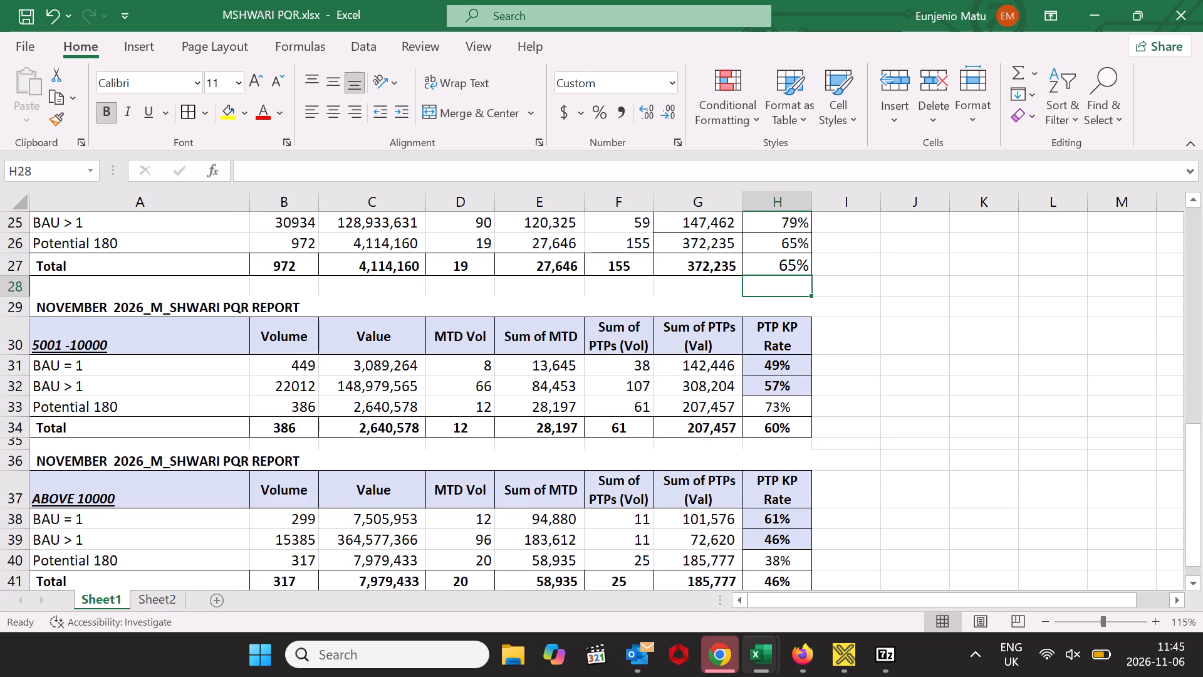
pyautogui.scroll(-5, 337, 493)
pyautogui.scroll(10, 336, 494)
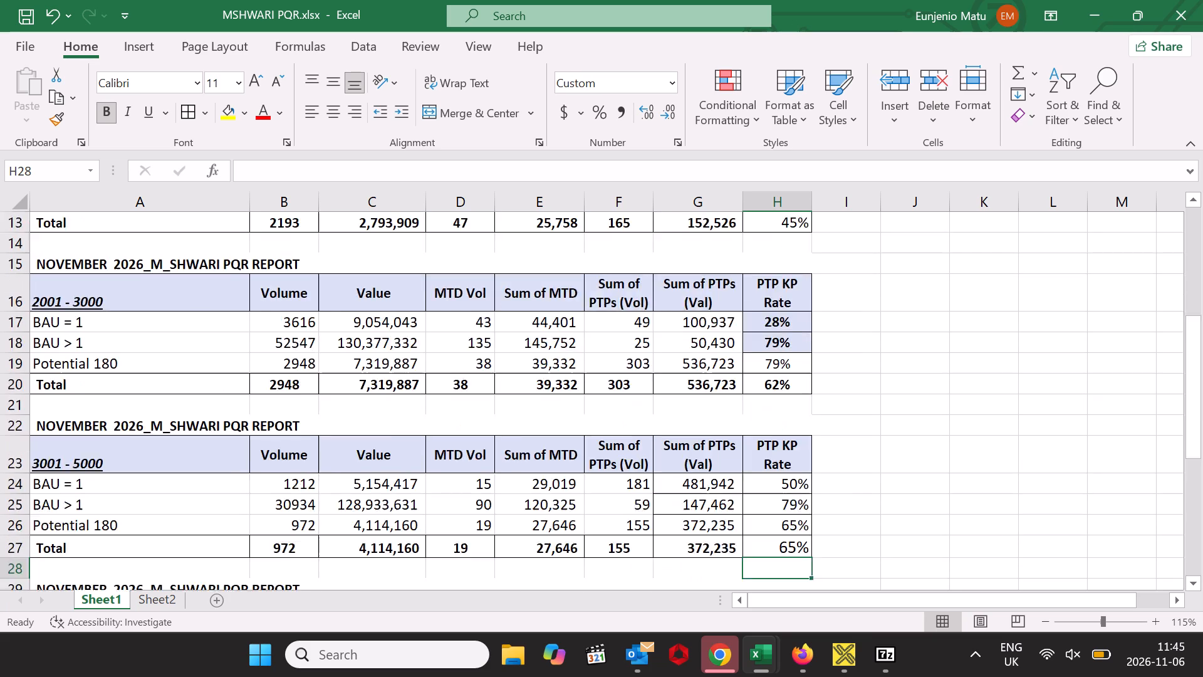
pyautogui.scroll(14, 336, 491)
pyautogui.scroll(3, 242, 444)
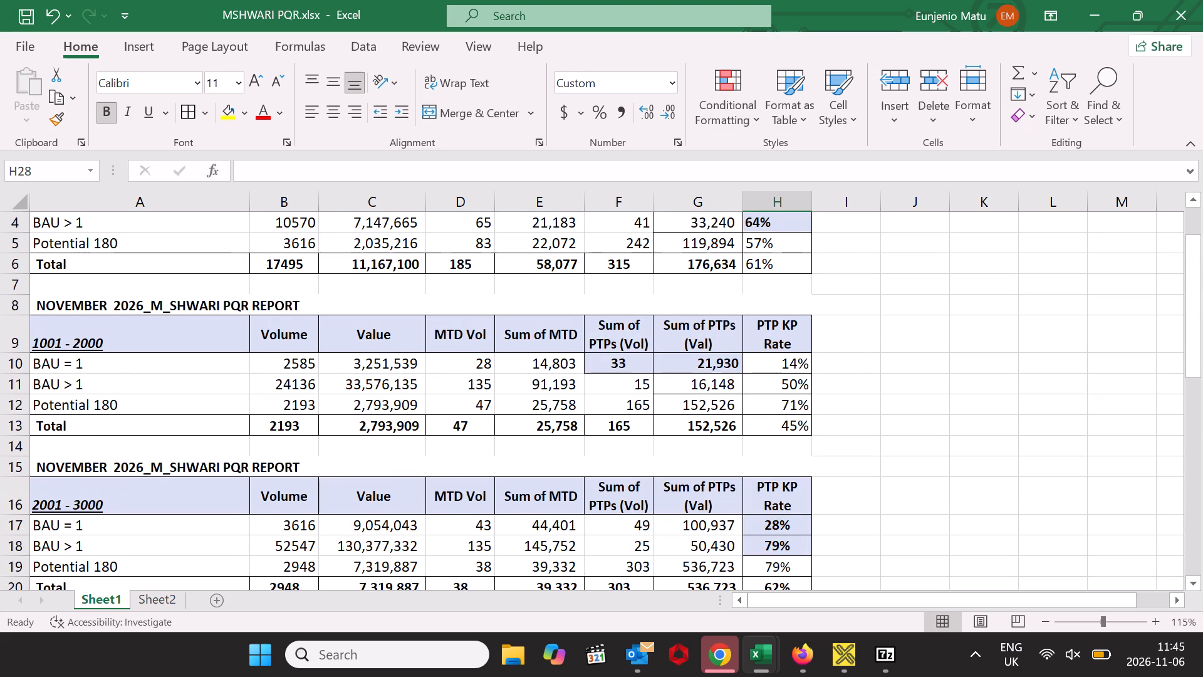
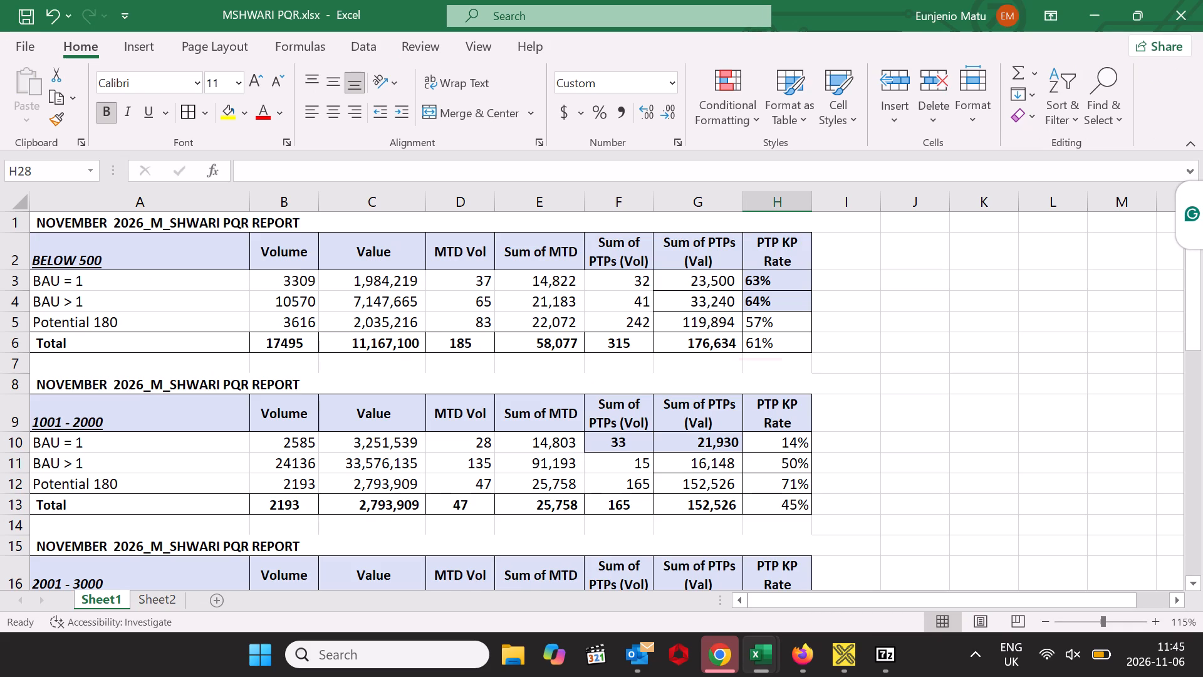
# Copy all the November 2026 M_SHWARI PQR report tables in A1:H41 on Sheet1, from BELOW 500 to ABOVE 10000.
pyautogui.scroll(1, 188, 297)
pyautogui.moveTo(40, 221); pyautogui.dragTo(651, 591)
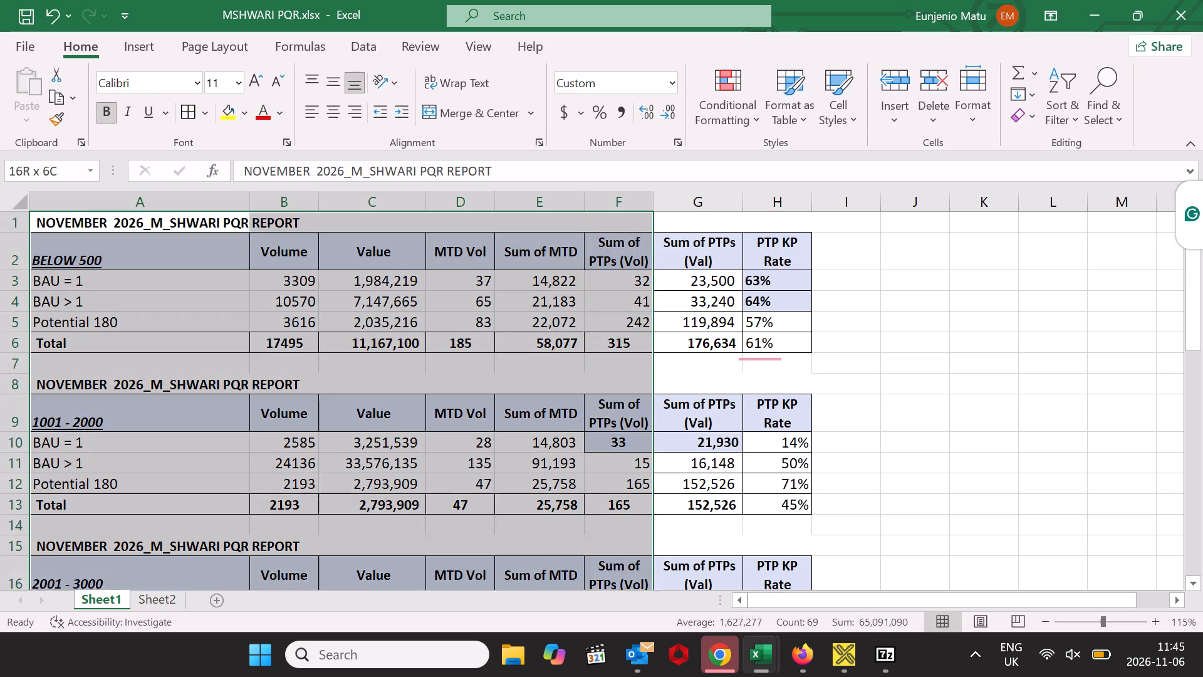
pyautogui.moveTo(651, 591); pyautogui.dragTo(758, 627)
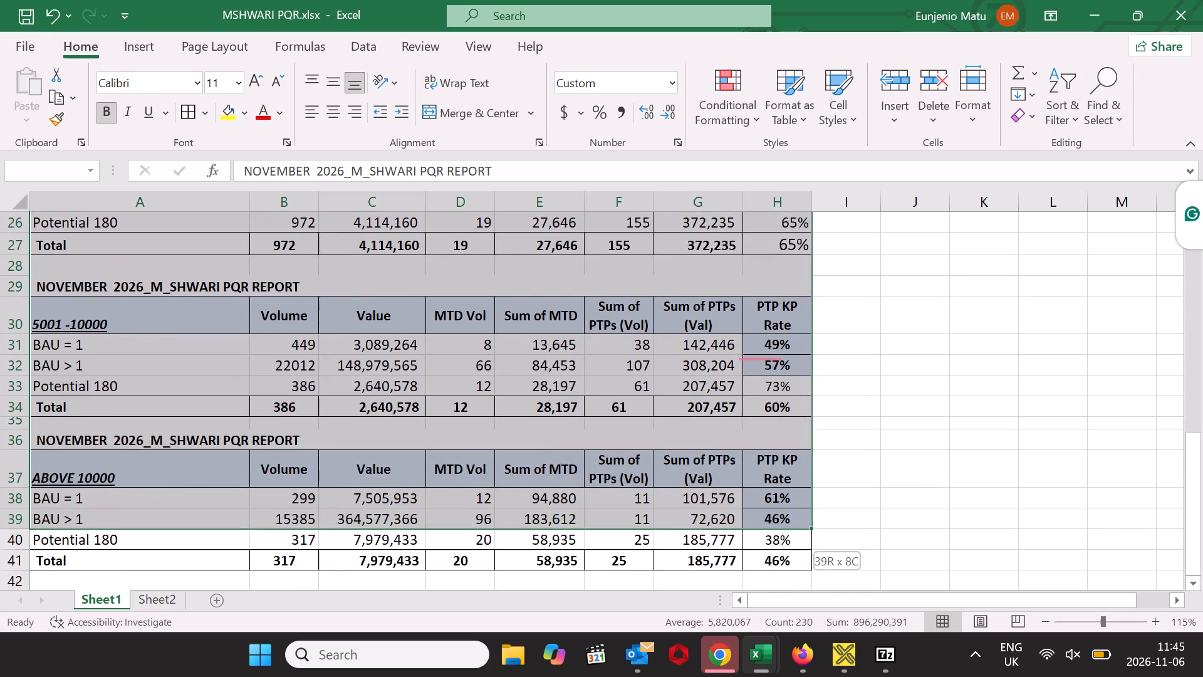
pyautogui.moveTo(758, 627); pyautogui.dragTo(758, 545)
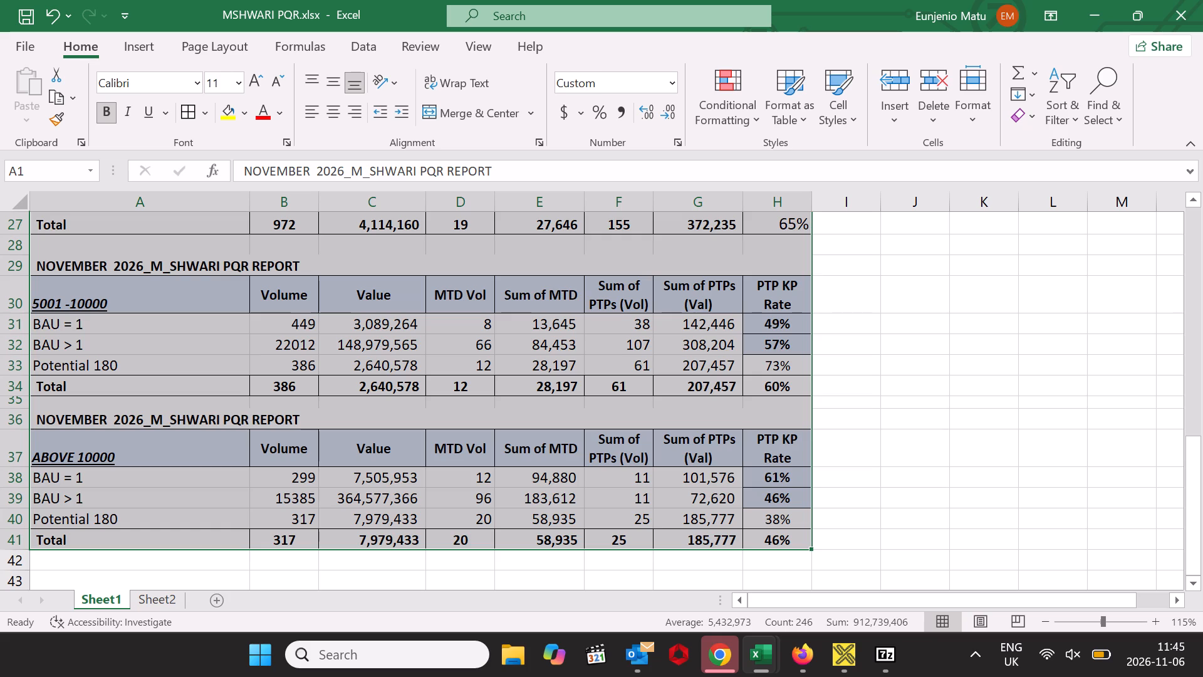
pyautogui.rightClick(538, 259)
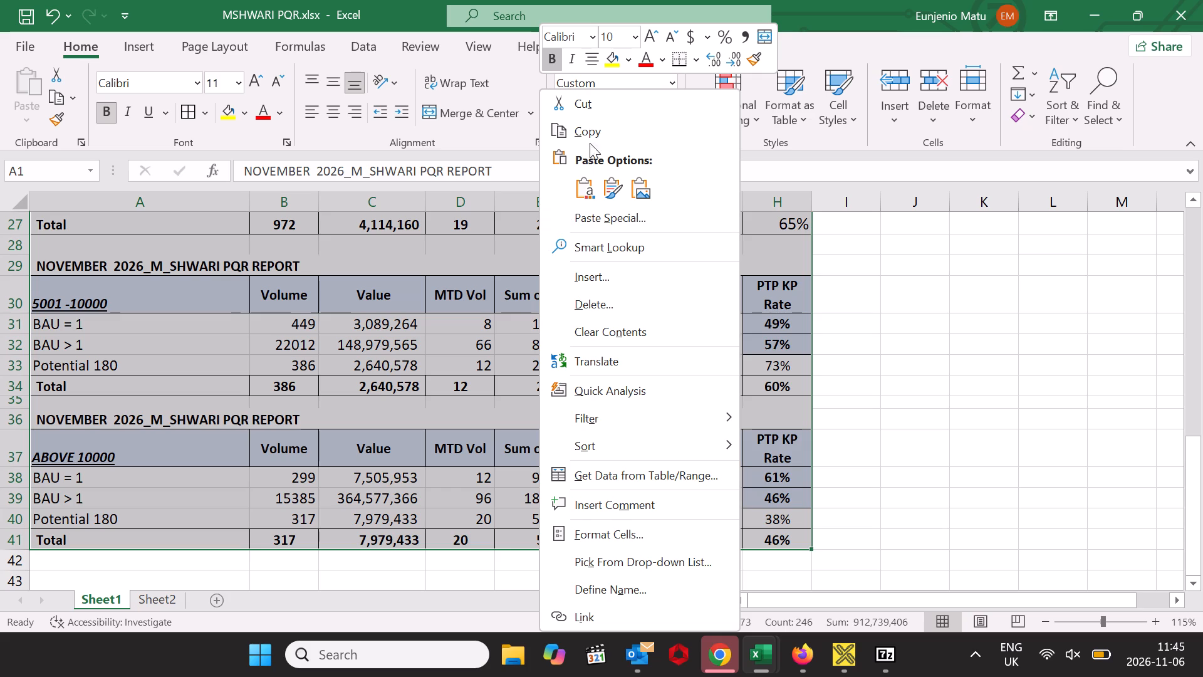
pyautogui.click(590, 135)
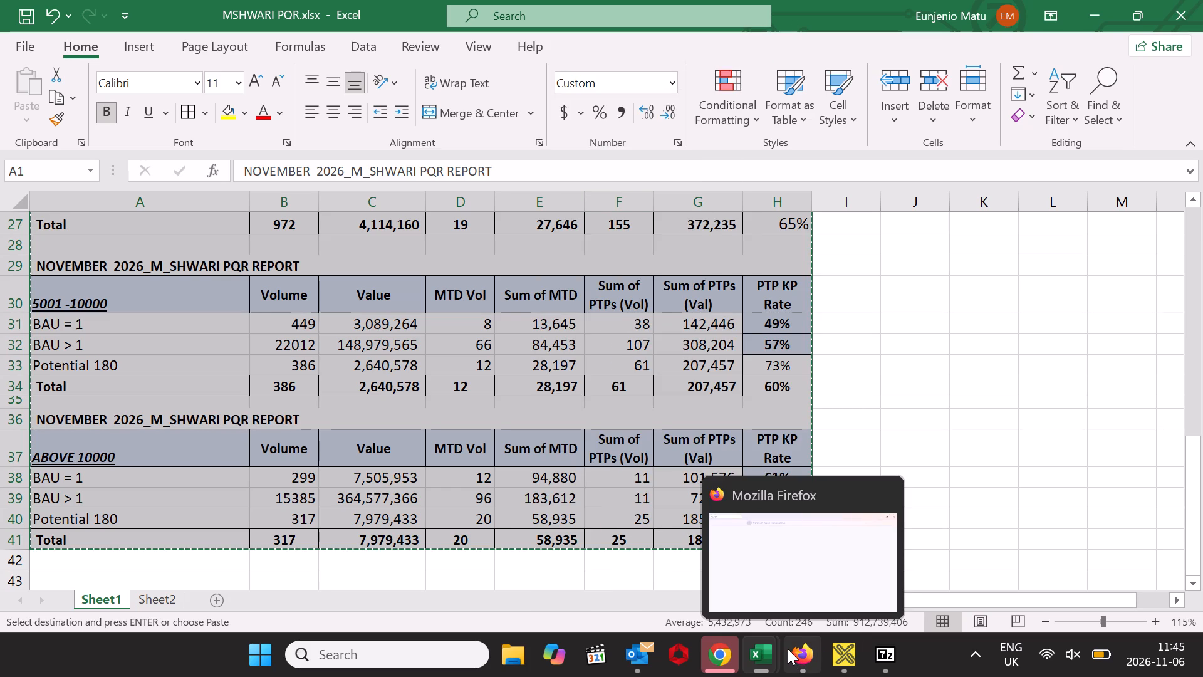